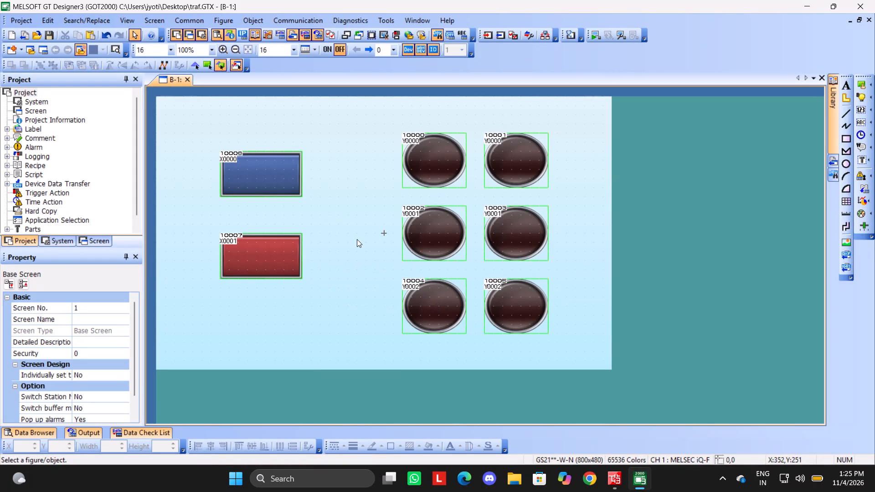
# Turn on the computer's mobile hotspot in the Windows quick settings.
pyautogui.click(791, 491)
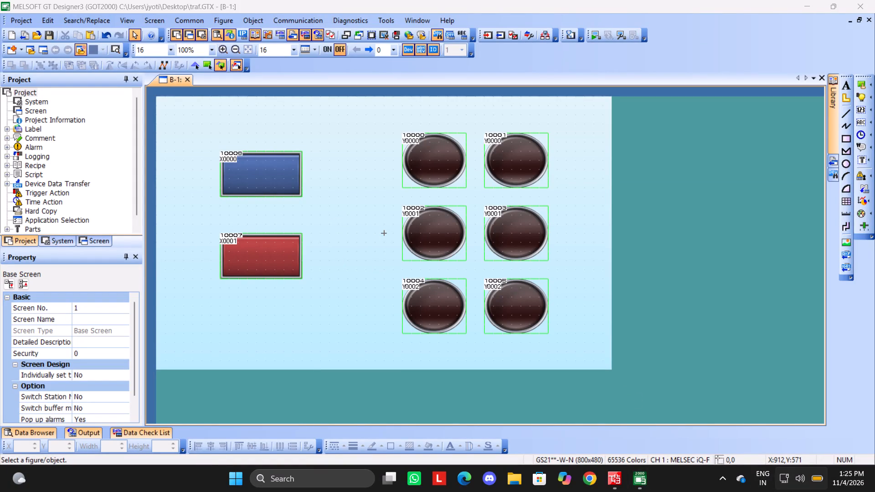
pyautogui.click(786, 487)
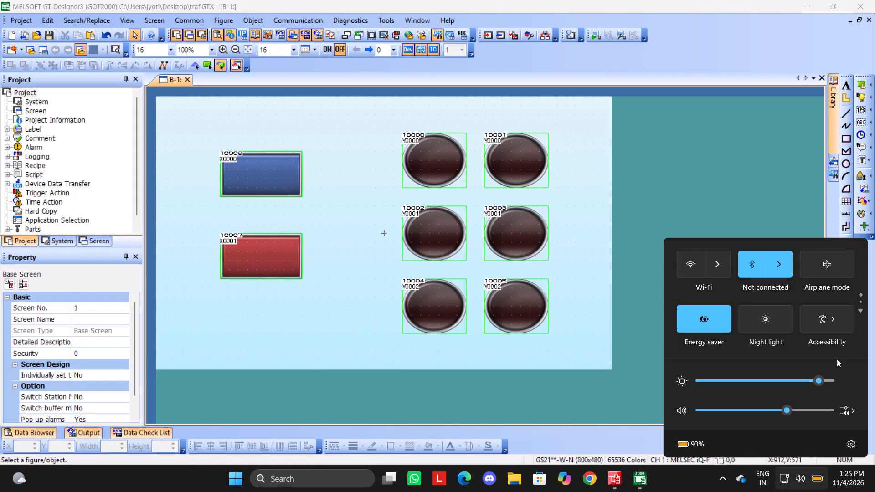
pyautogui.scroll(-2, 837, 358)
pyautogui.scroll(-1, 822, 322)
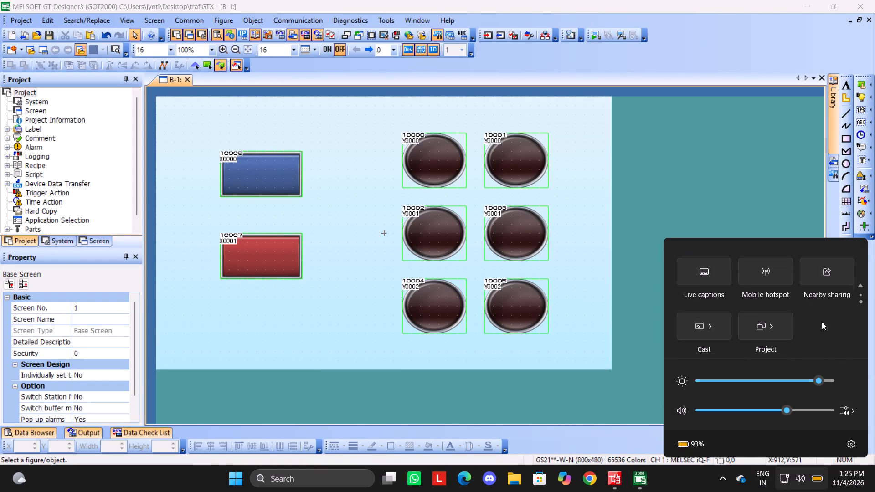
pyautogui.click(779, 272)
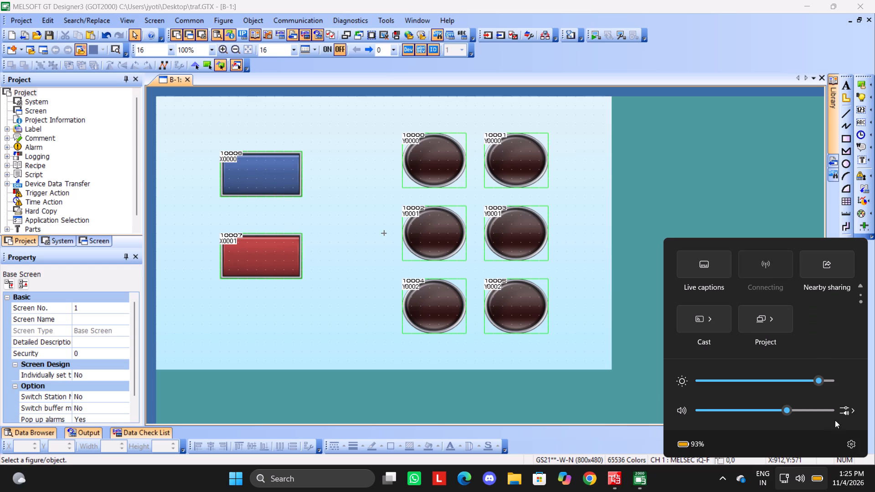
pyautogui.click(806, 483)
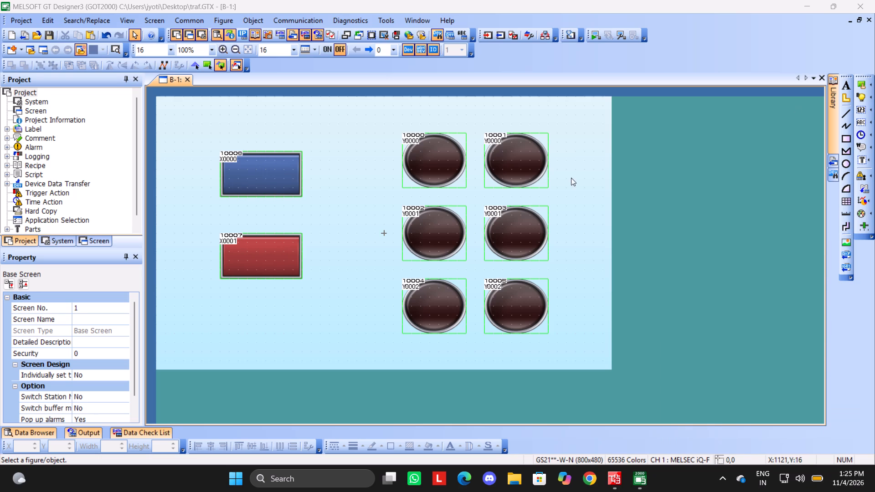
# Switch to the Traffic Light ladder program in GX Works3.
pyautogui.click(812, 7)
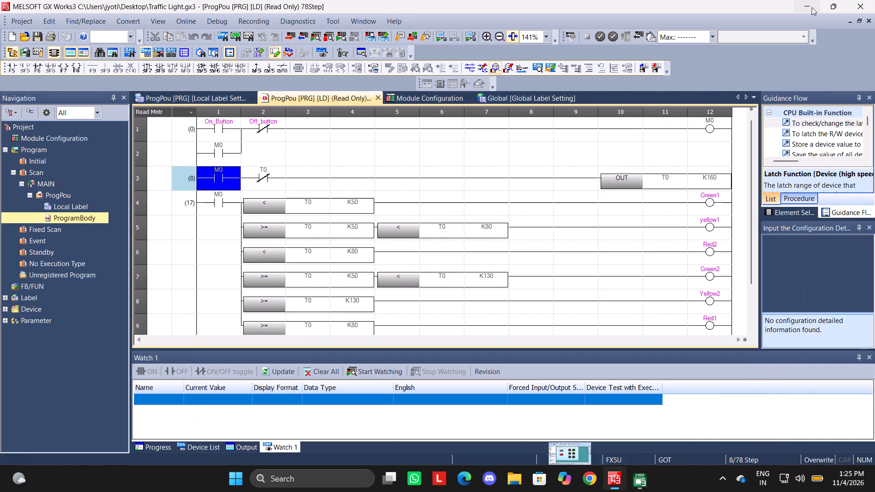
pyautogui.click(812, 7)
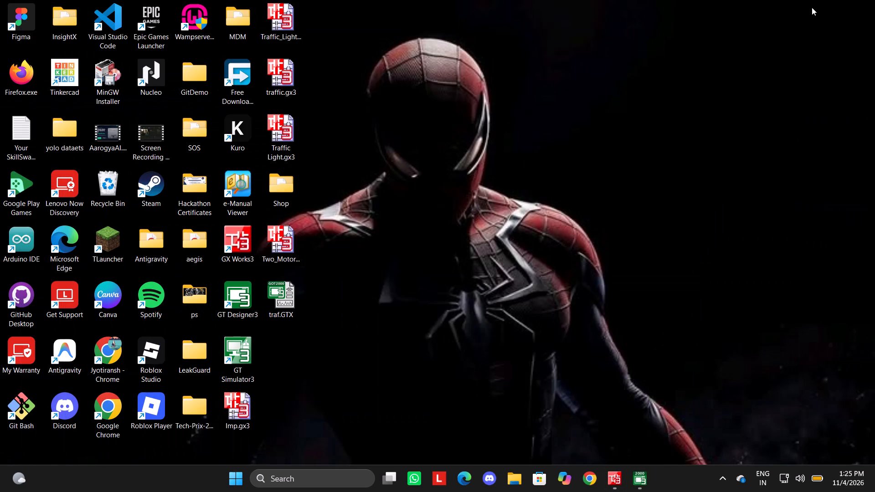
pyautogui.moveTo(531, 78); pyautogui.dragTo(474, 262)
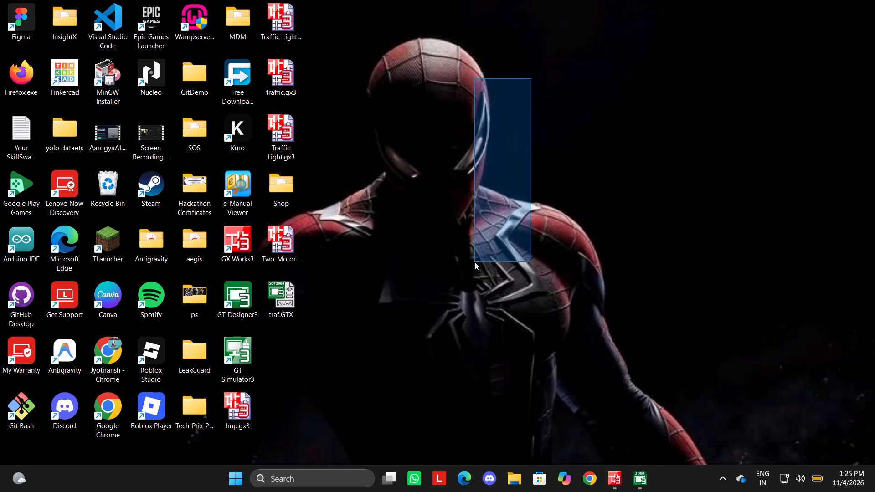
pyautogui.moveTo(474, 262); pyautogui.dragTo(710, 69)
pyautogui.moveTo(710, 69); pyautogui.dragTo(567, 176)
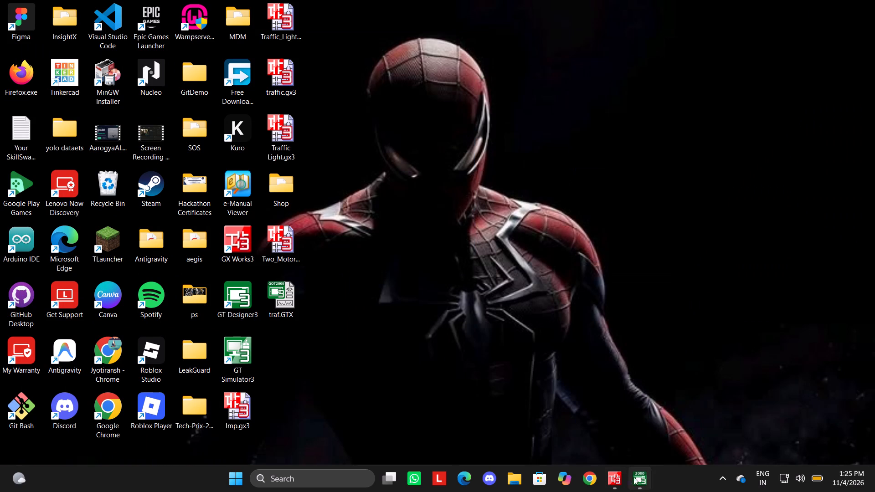
# Return to GX Works3 and open the Imp.gx3 project from the Desktop, saving the current project.
pyautogui.click(608, 477)
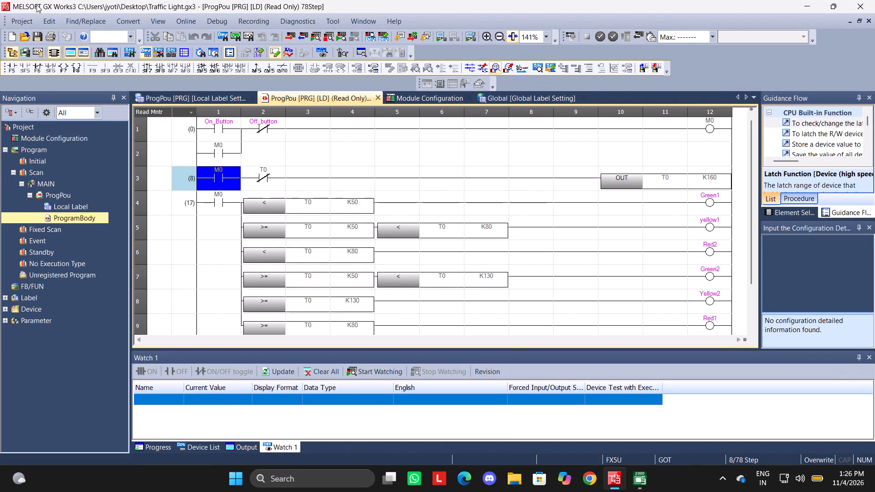
pyautogui.click(9, 19)
pyautogui.click(21, 44)
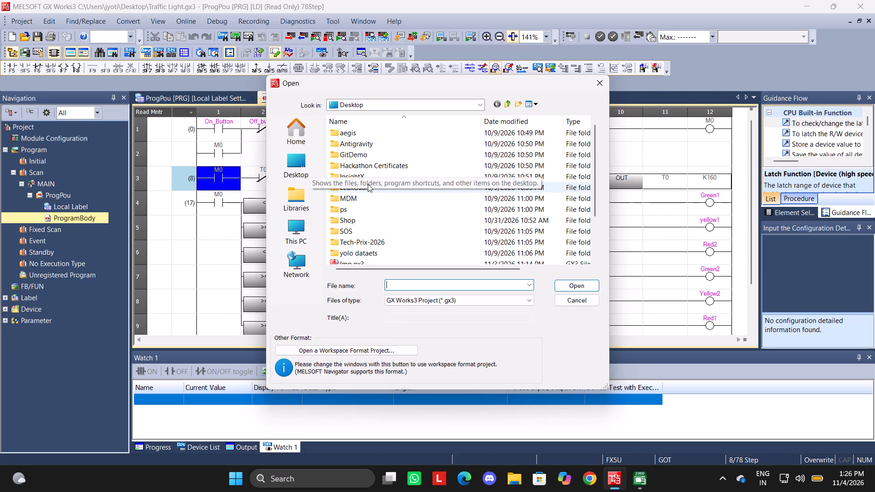
pyautogui.scroll(-2, 368, 184)
pyautogui.click(355, 209)
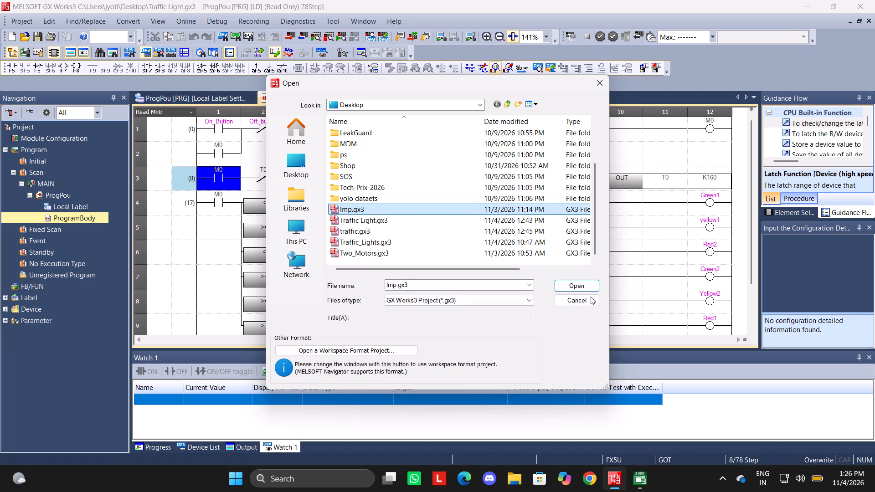
pyautogui.click(593, 286)
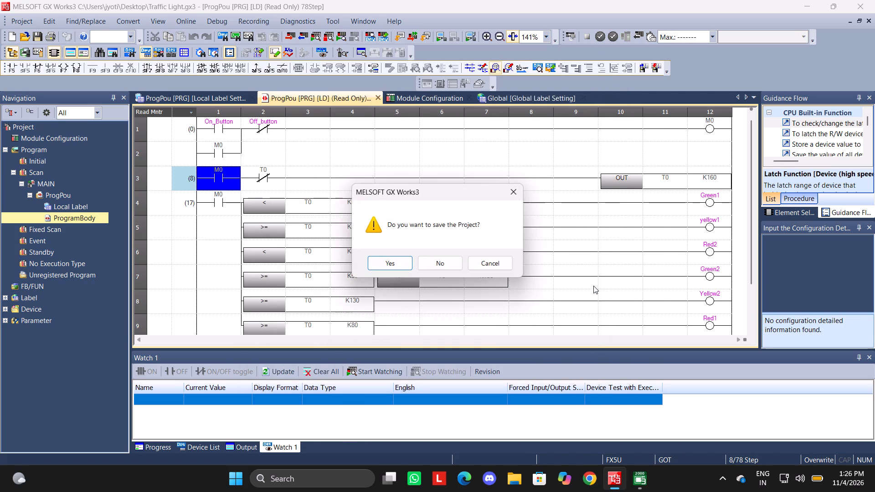
pyautogui.press('Return')
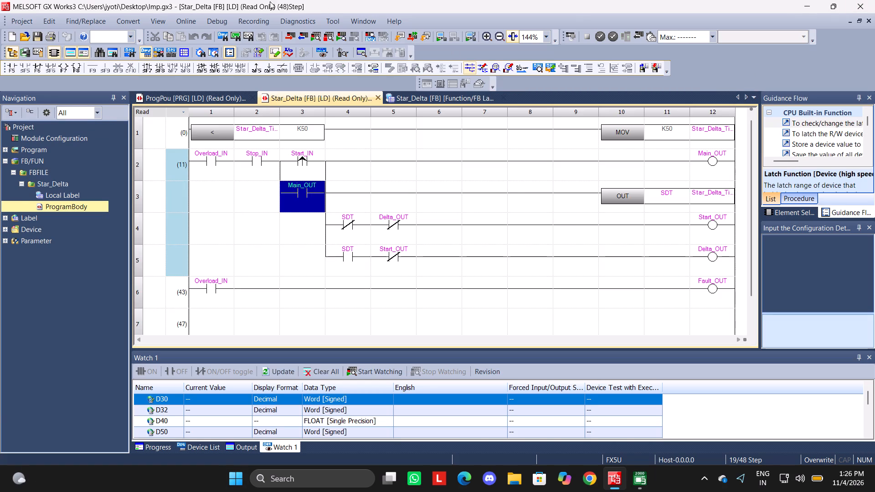
# Open the ladder program body of ProgPou in the MAIN scan program.
pyautogui.scroll(5, 38, 145)
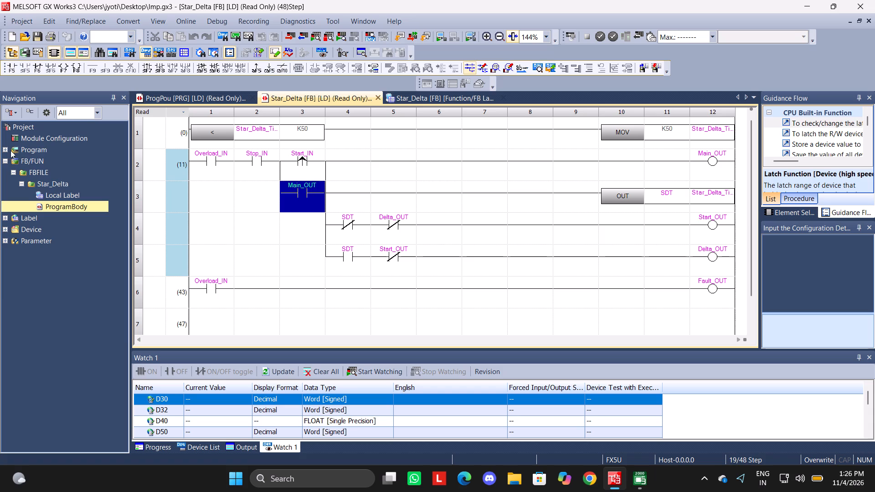
pyautogui.click(10, 150)
pyautogui.click(8, 149)
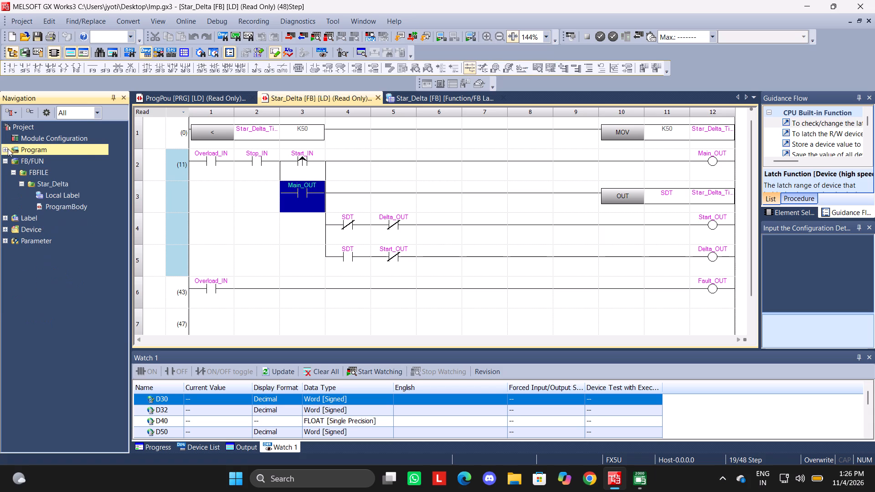
pyautogui.click(8, 149)
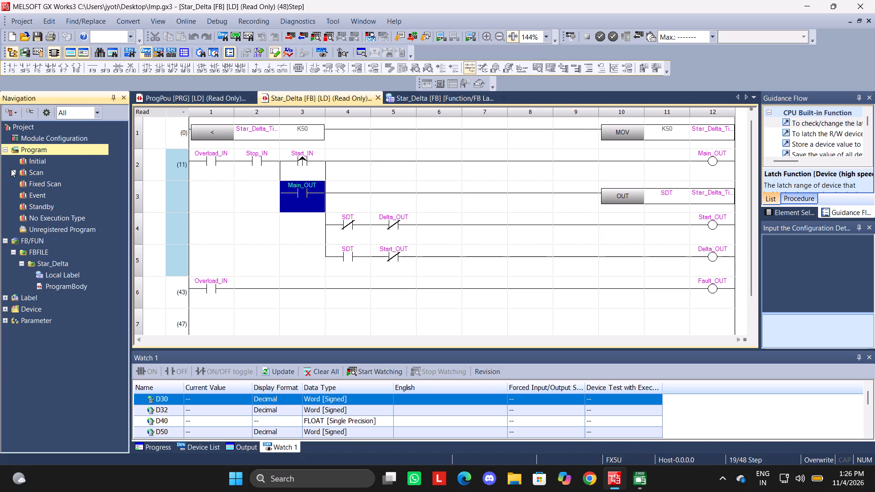
pyautogui.click(11, 169)
pyautogui.click(35, 186)
pyautogui.click(26, 184)
pyautogui.click(22, 182)
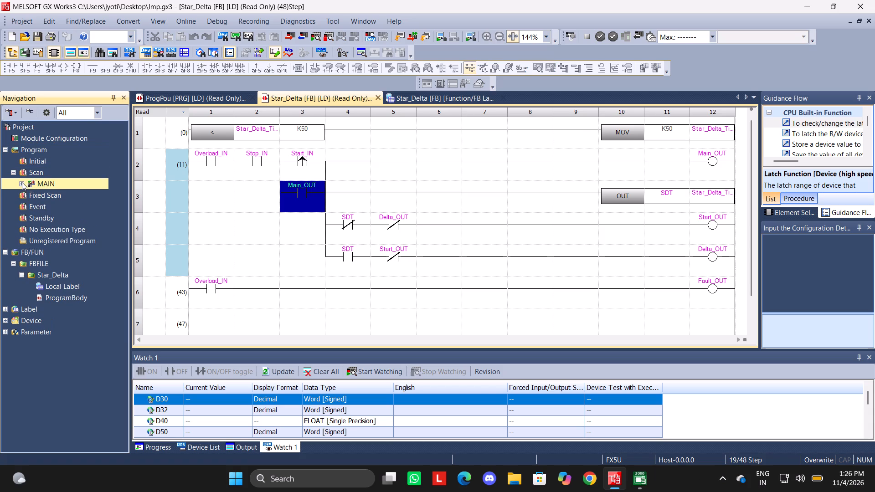
pyautogui.tripleClick(20, 184)
pyautogui.doubleClick(27, 195)
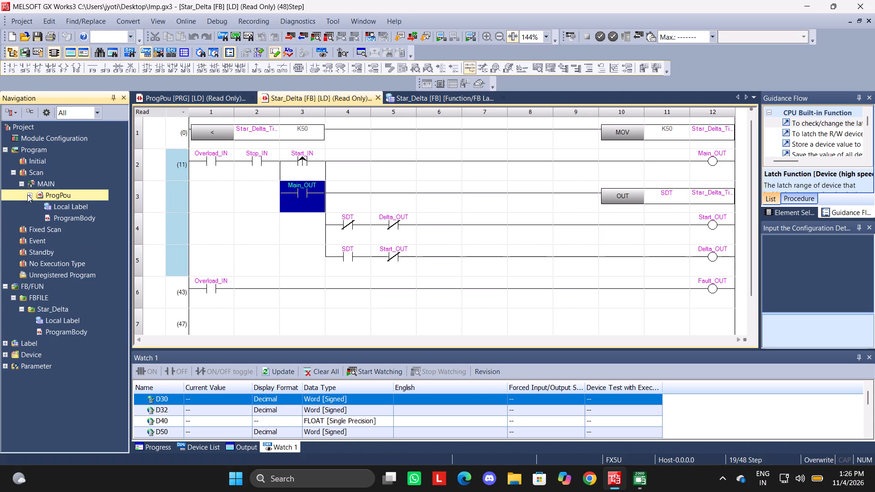
pyautogui.click(25, 194)
pyautogui.doubleClick(60, 218)
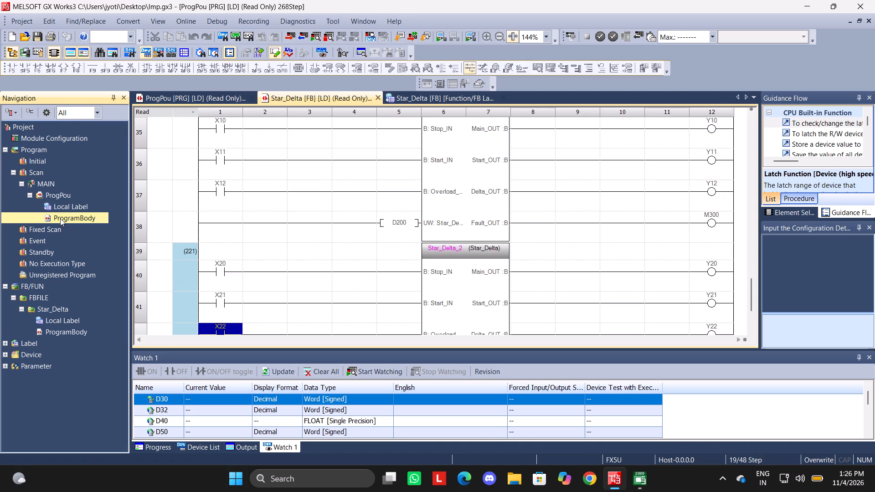
# Review the ProgPou ladder rungs from the Set & Reset section through Divide & Multiply and beyond.
pyautogui.scroll(20, 580, 283)
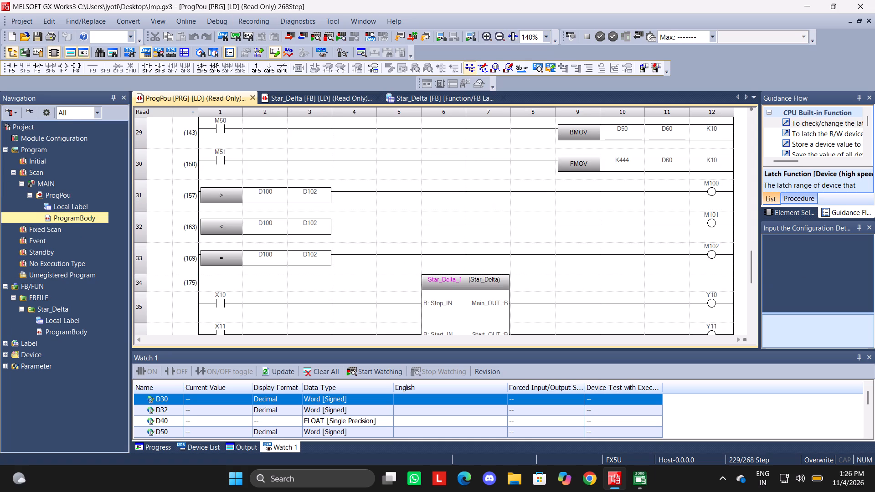
pyautogui.moveTo(751, 270); pyautogui.dragTo(756, 115)
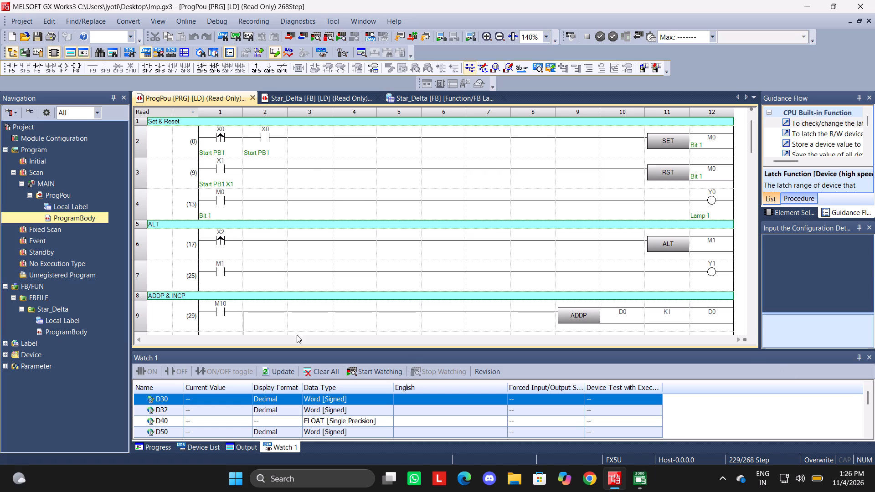
pyautogui.scroll(-1, 418, 201)
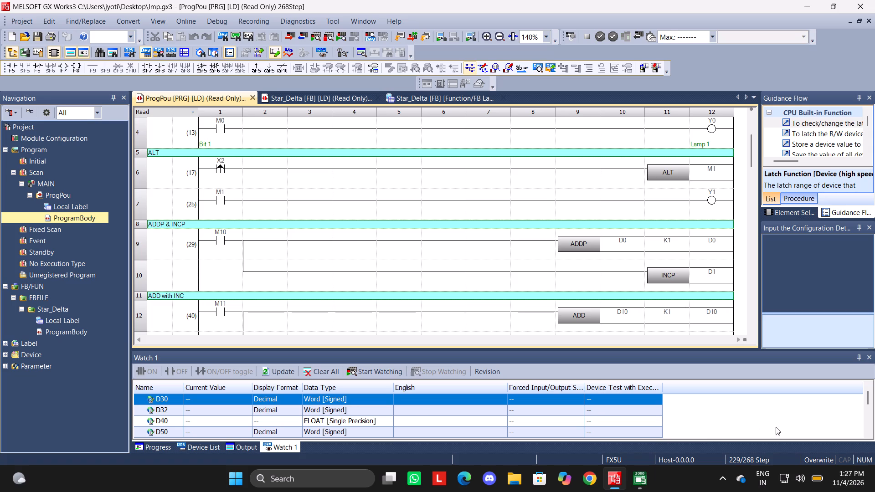
pyautogui.scroll(-3, 330, 277)
pyautogui.scroll(-1, 425, 263)
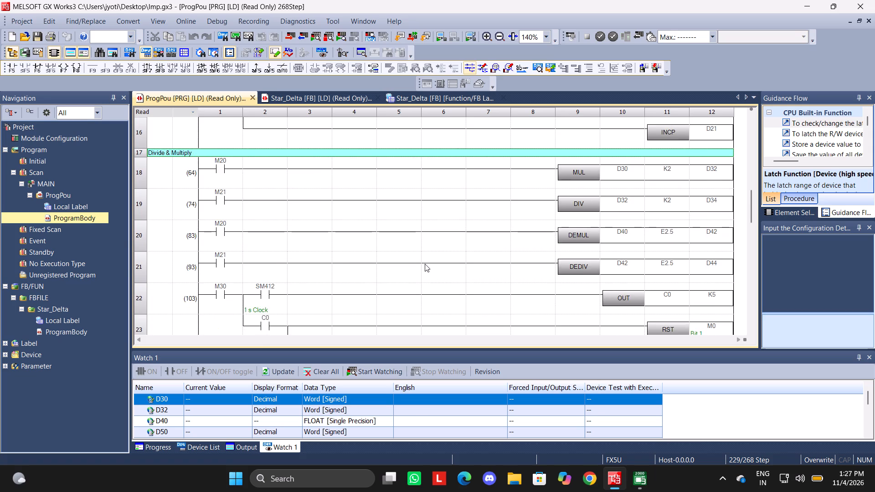
pyautogui.scroll(-3, 425, 264)
# Switch to GT Designer3 and create base screen 2 with the screen name "add".
pyautogui.click(635, 486)
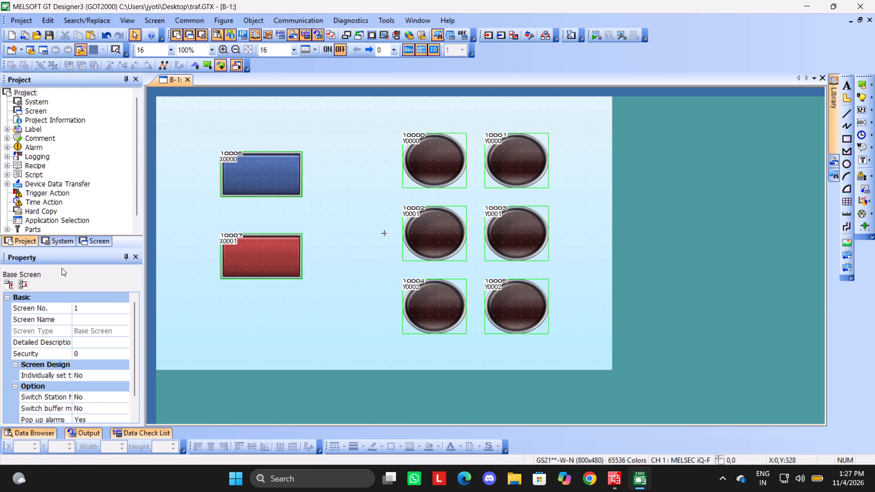
pyautogui.click(93, 236)
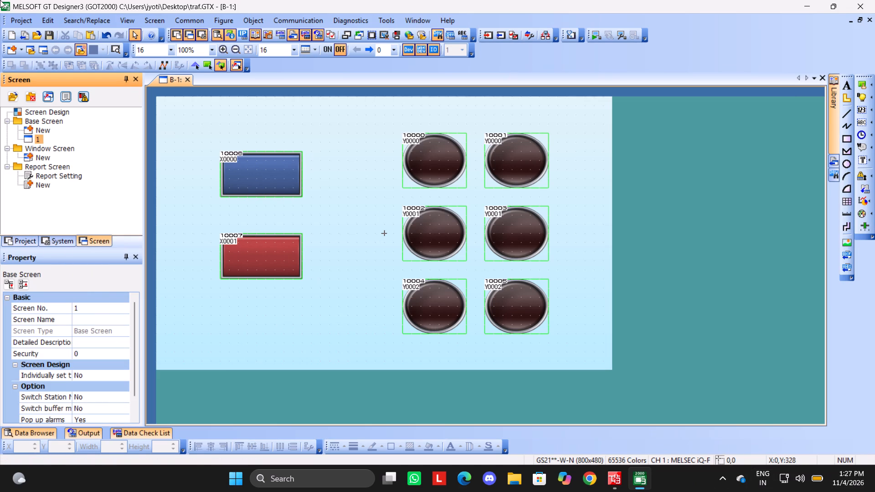
pyautogui.click(40, 133)
pyautogui.doubleClick(40, 133)
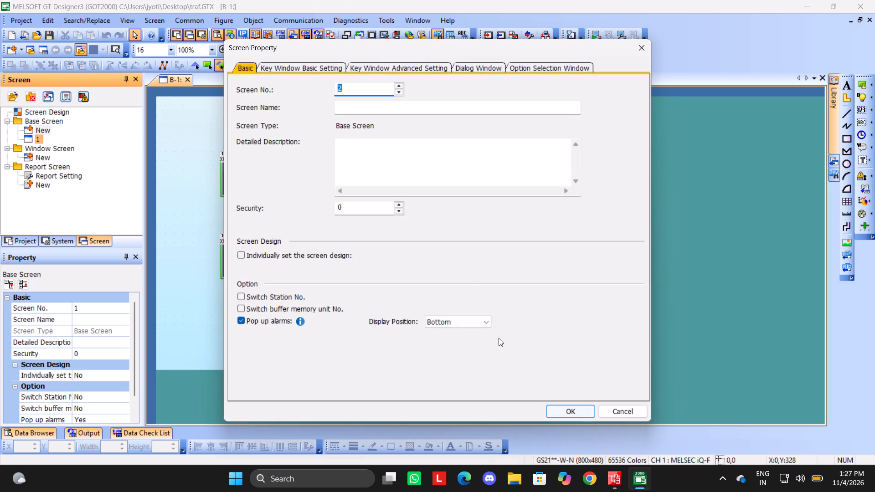
pyautogui.click(401, 110)
pyautogui.write('add')
pyautogui.click(553, 411)
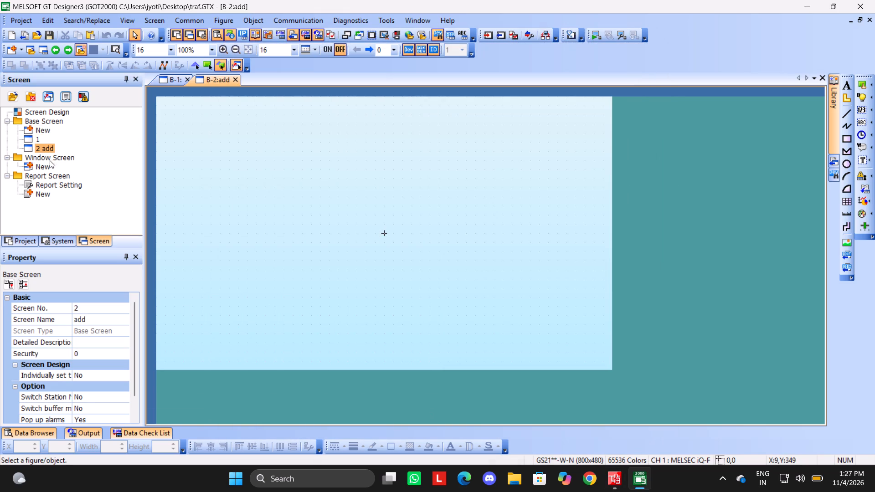
# Place a general switch, about 129 by 49 dots, in the lower-left corner of base screen 1.
pyautogui.doubleClick(38, 136)
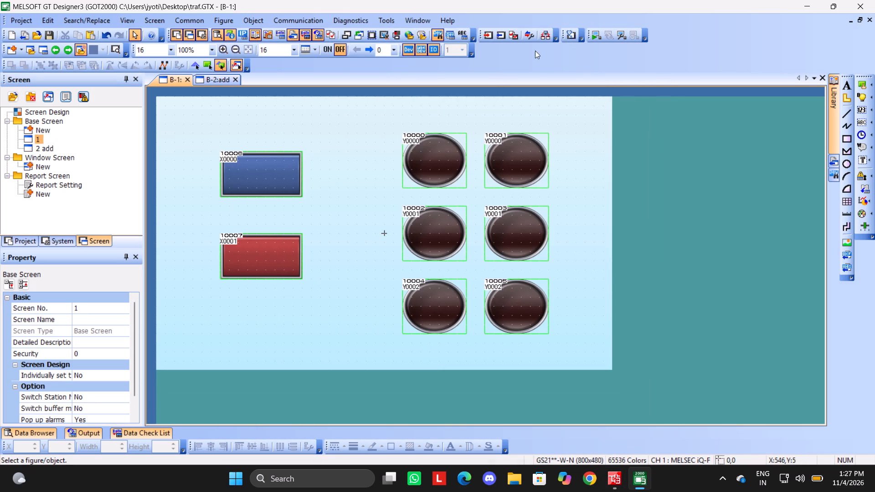
pyautogui.click(869, 88)
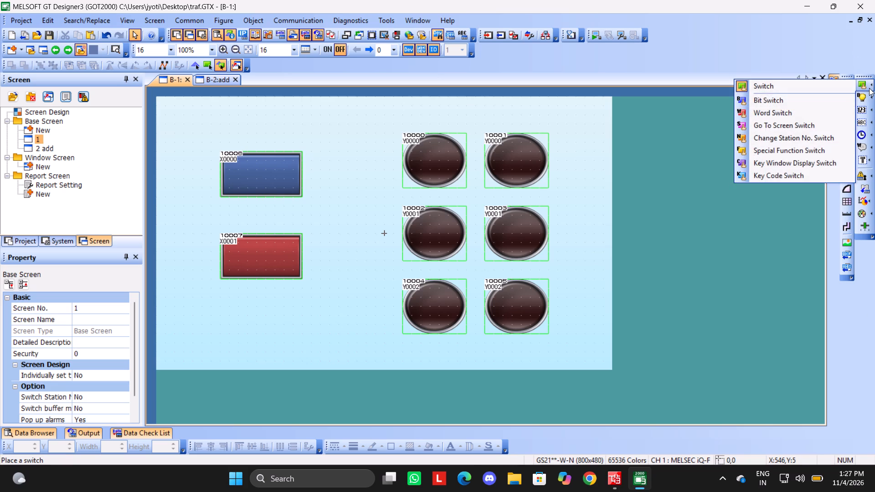
pyautogui.click(766, 82)
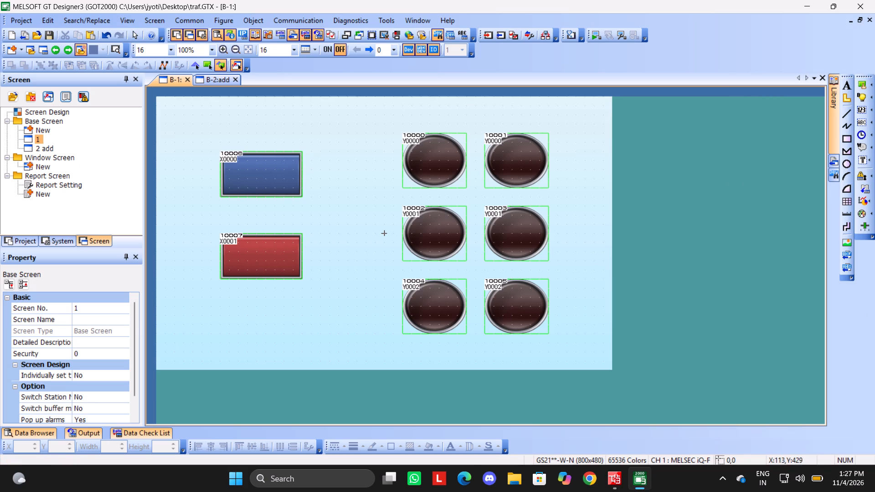
pyautogui.moveTo(163, 333); pyautogui.dragTo(240, 362)
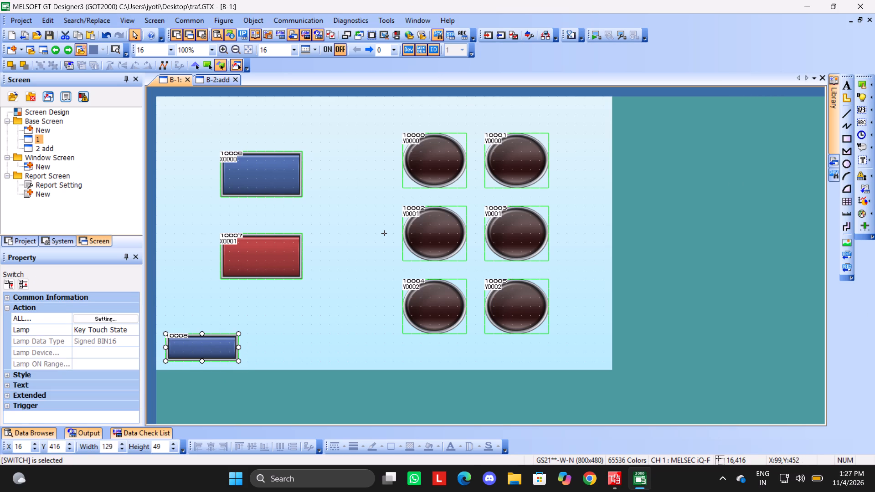
# Label the new switch with the text "next".
pyautogui.doubleClick(213, 354)
pyautogui.click(313, 78)
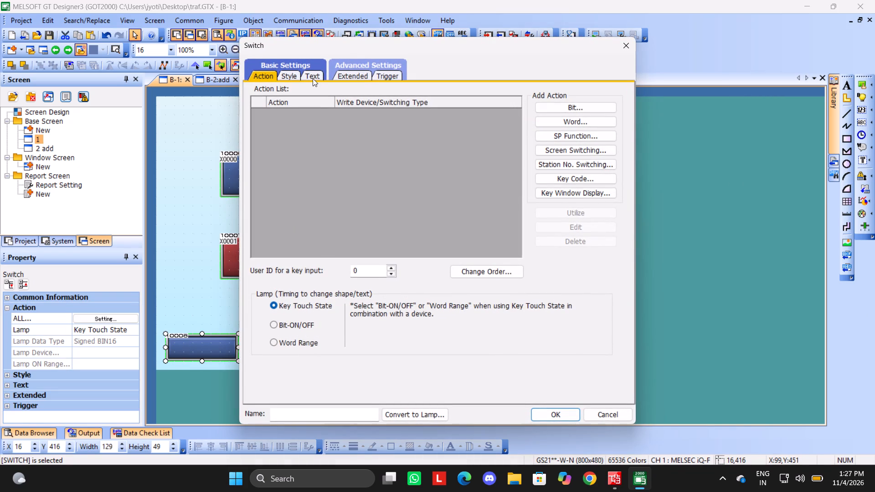
pyautogui.click(502, 235)
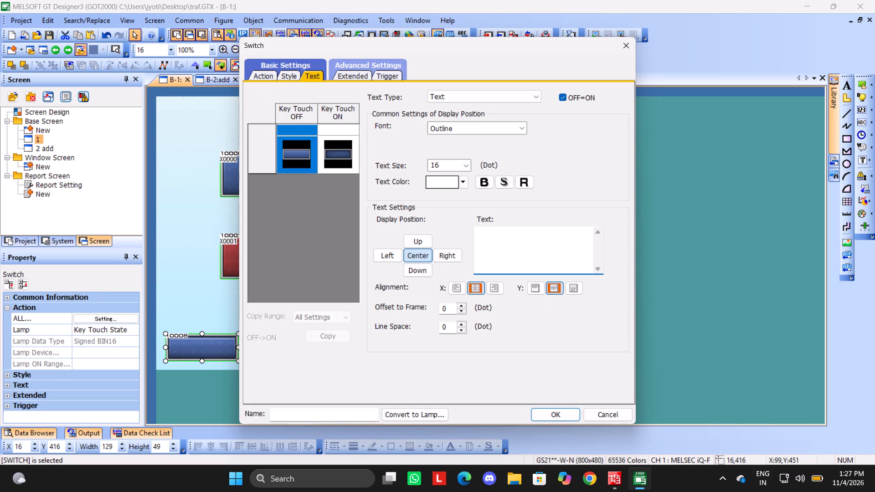
pyautogui.write('ne')
pyautogui.write('xt')
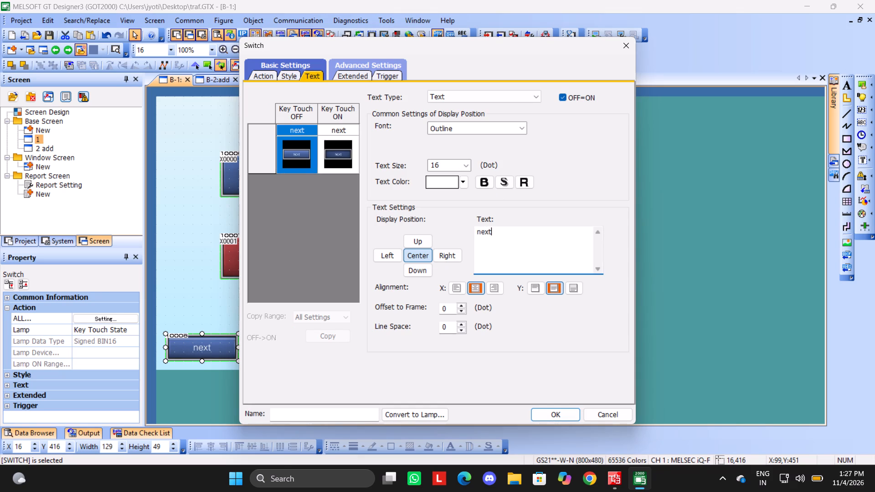
pyautogui.click(546, 406)
# Add a screen switching action to the "next" switch that goes to fixed base screen 2, and apply the settings.
pyautogui.click(259, 68)
pyautogui.click(260, 76)
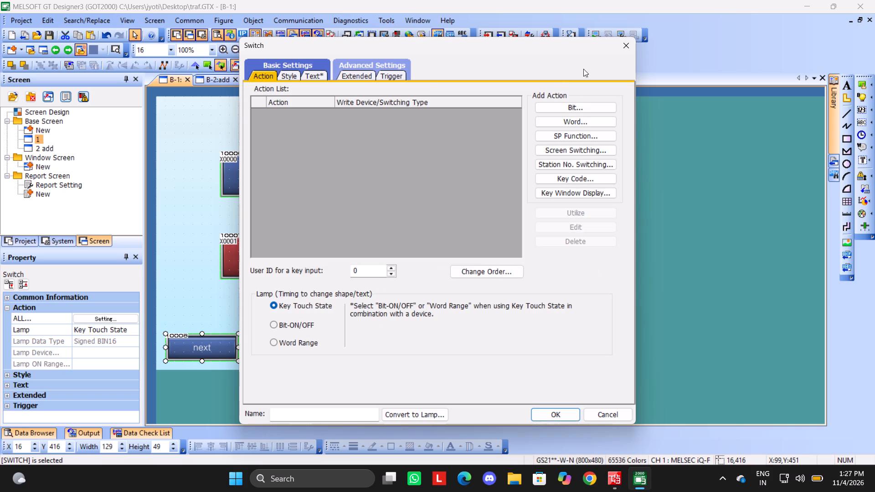
pyautogui.click(609, 151)
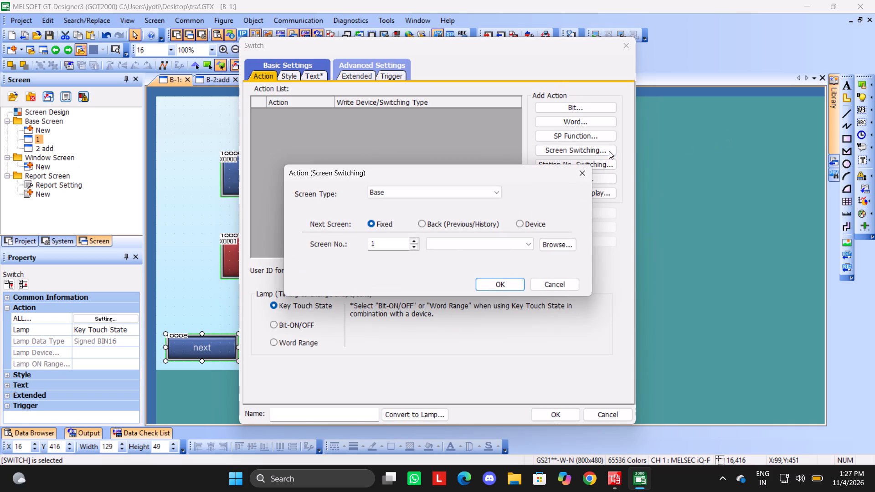
pyautogui.click(418, 243)
pyautogui.click(513, 286)
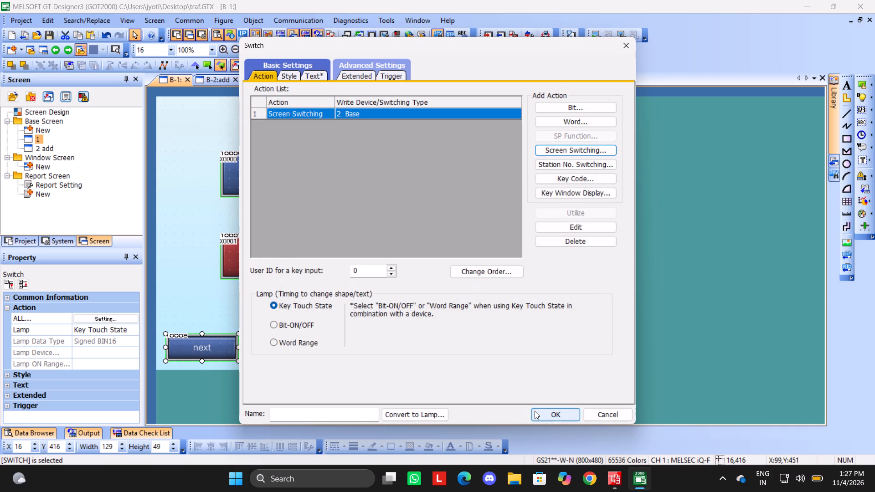
pyautogui.click(535, 411)
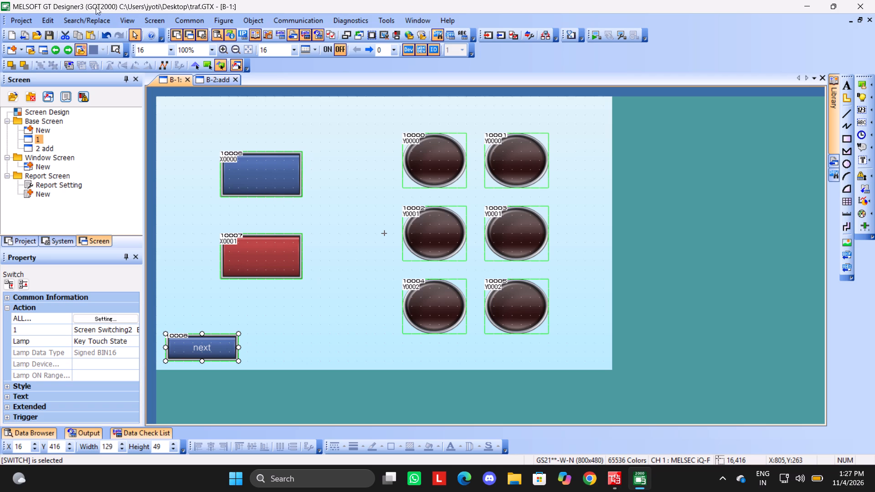
# Preview base screen 1 and test the "next" switch's screen change.
pyautogui.click(129, 22)
pyautogui.click(166, 38)
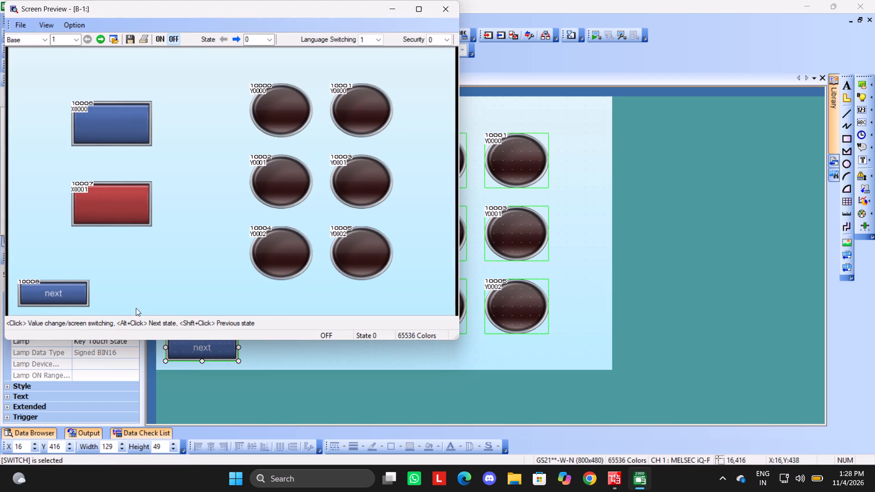
pyautogui.click(50, 294)
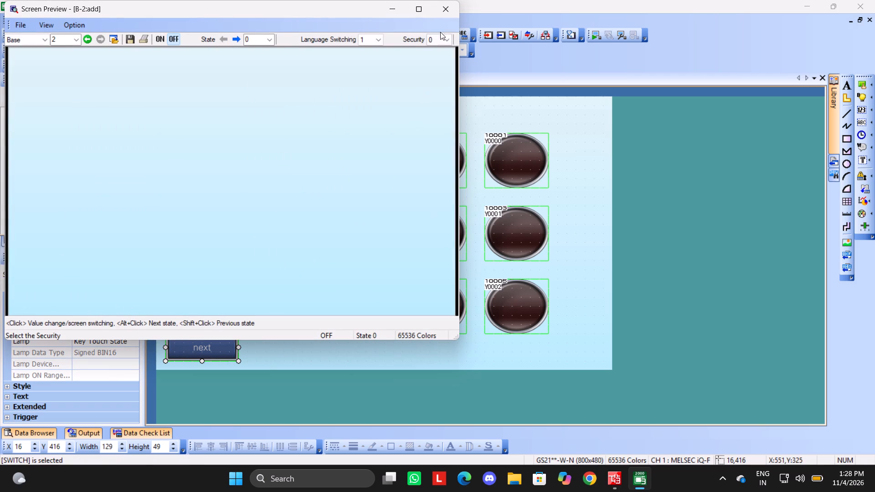
pyautogui.click(389, 8)
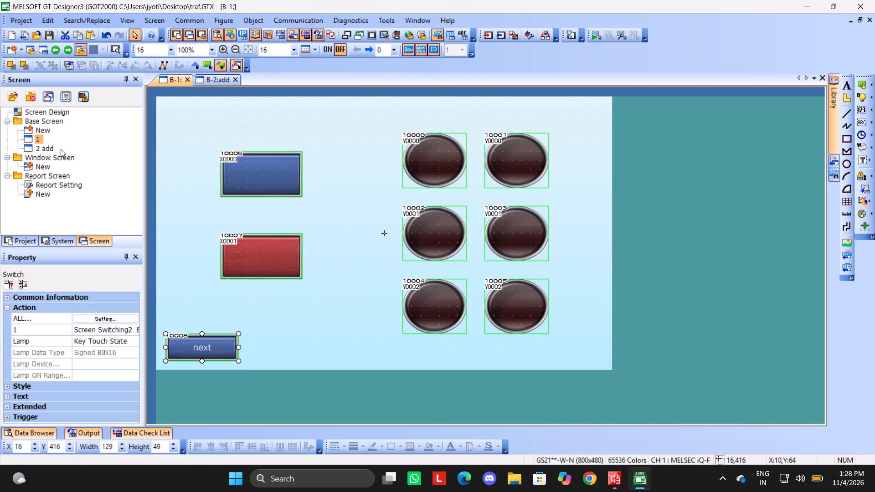
# Delete the "next" switch from the lower-left corner of base screen 1.
pyautogui.doubleClick(46, 147)
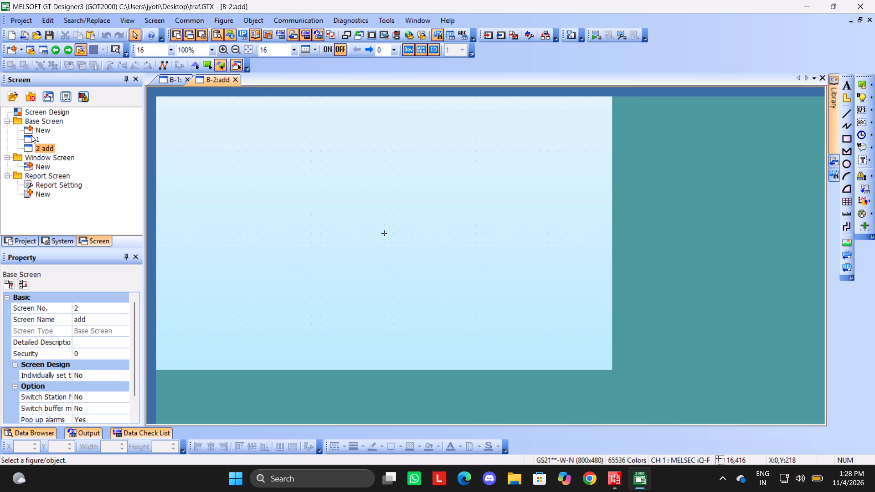
pyautogui.doubleClick(31, 135)
pyautogui.click(304, 317)
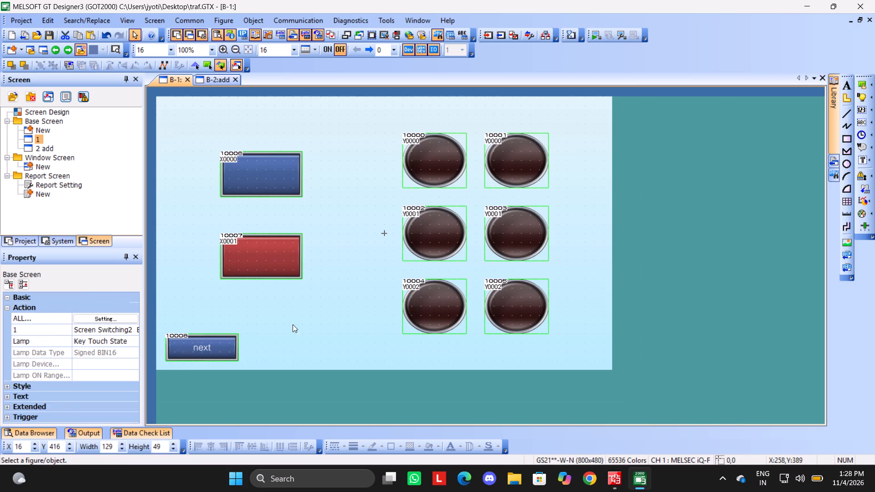
pyautogui.moveTo(274, 329); pyautogui.dragTo(147, 405)
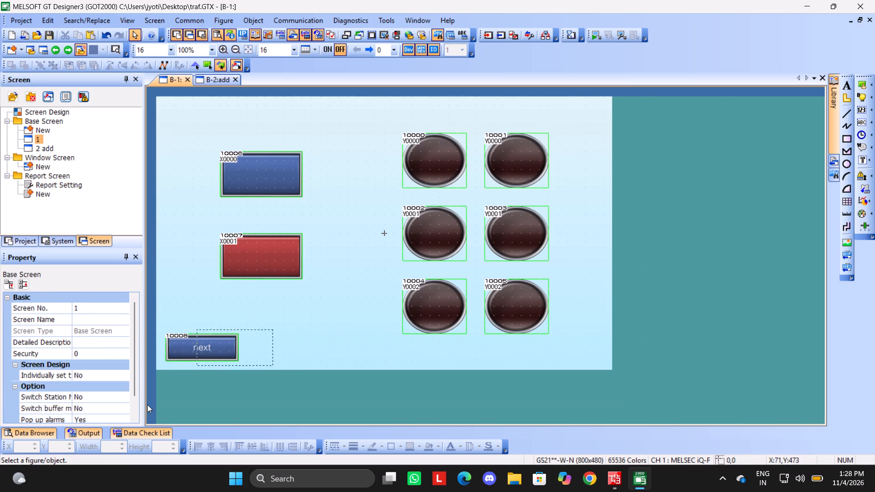
pyautogui.moveTo(147, 405); pyautogui.dragTo(147, 423)
pyautogui.press('Delete')
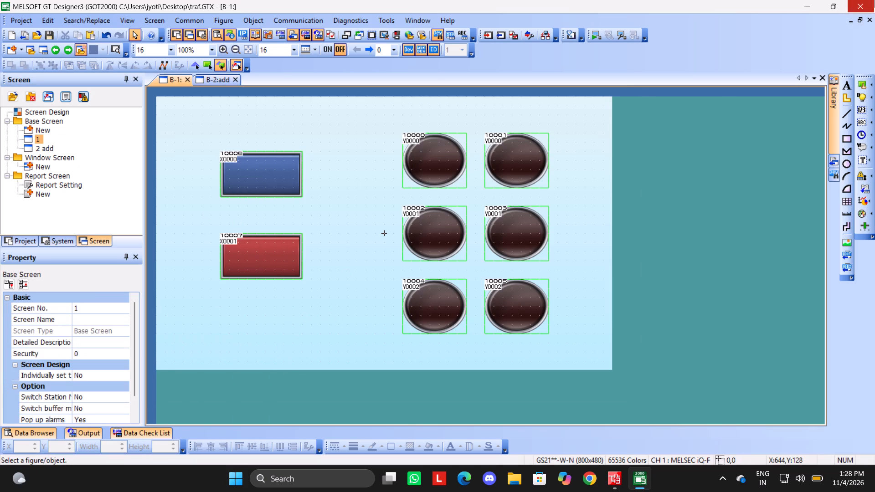
# Place a new switch, about 193 by 49 dots, near the lower-left corner of base screen 1.
pyautogui.click(858, 87)
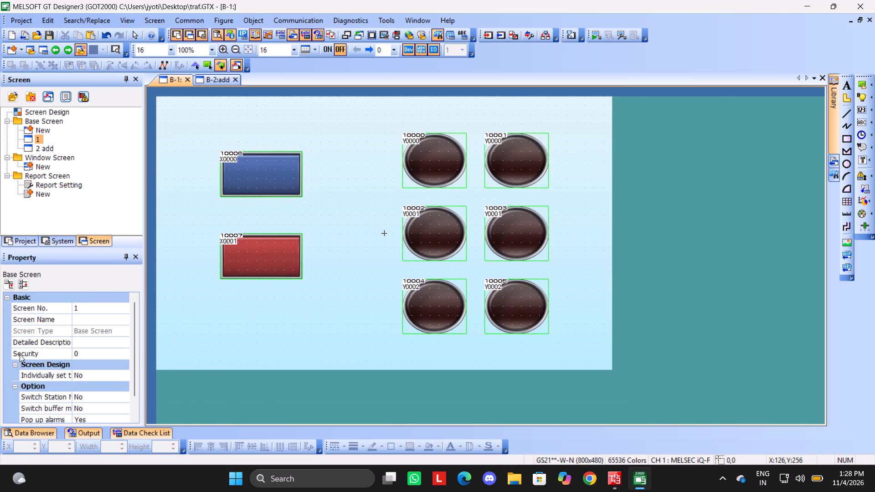
pyautogui.moveTo(177, 331); pyautogui.dragTo(287, 359)
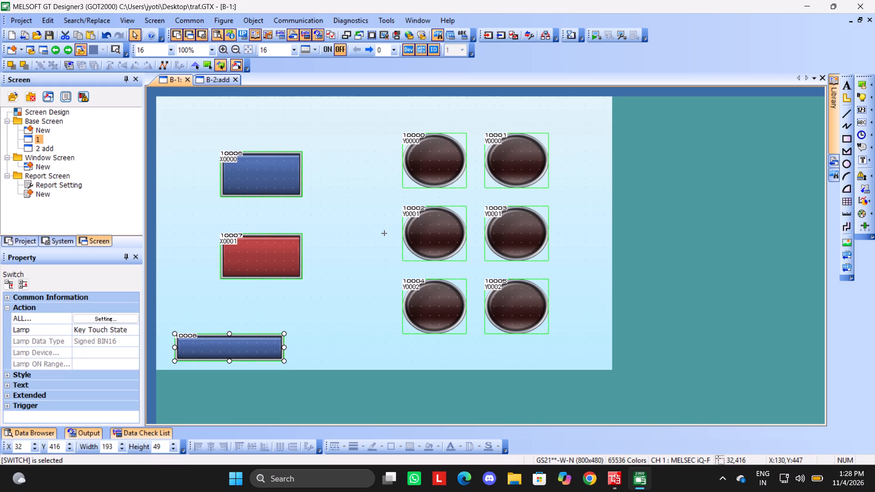
# Add a screen switching action to the new switch that goes to fixed base screen 2, "add".
pyautogui.doubleClick(229, 351)
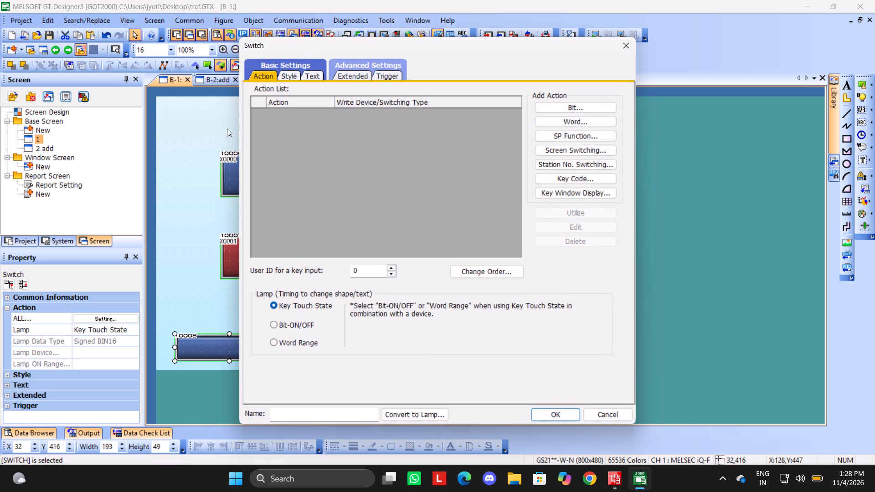
pyautogui.click(582, 150)
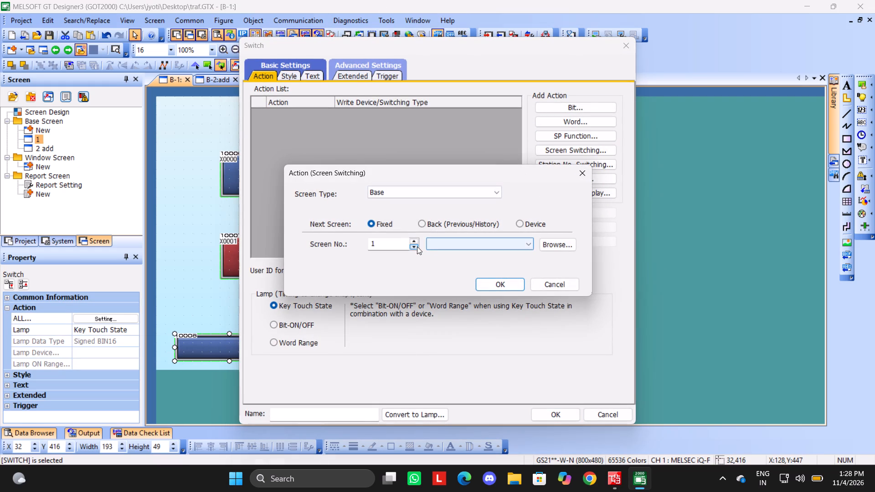
pyautogui.click(416, 239)
pyautogui.click(512, 286)
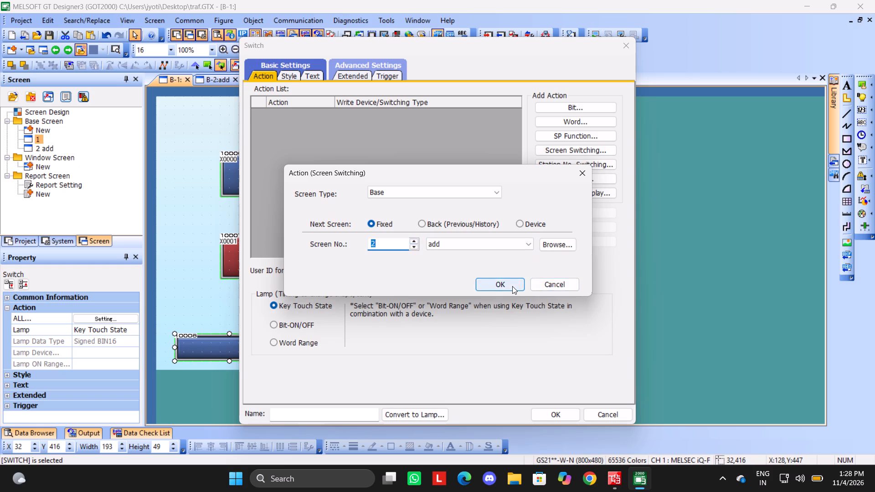
# Label the new switch with the bold text "next" and apply its settings.
pyautogui.click(309, 75)
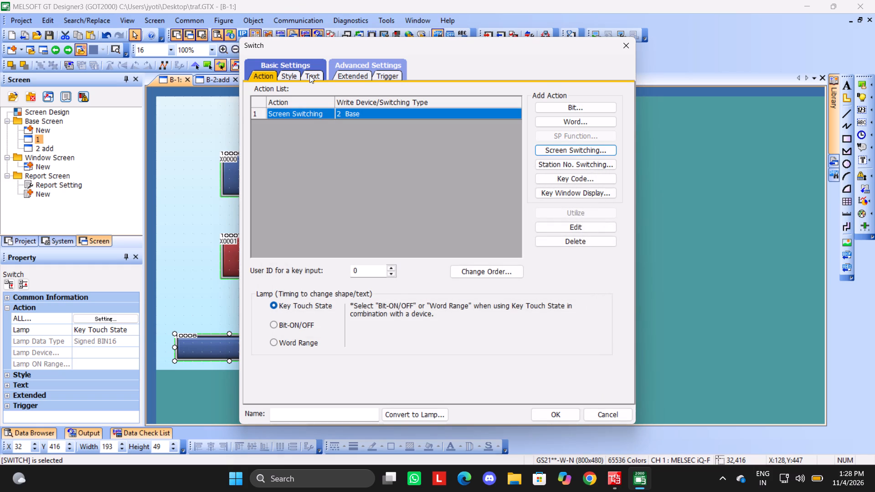
pyautogui.click(494, 238)
pyautogui.write('next')
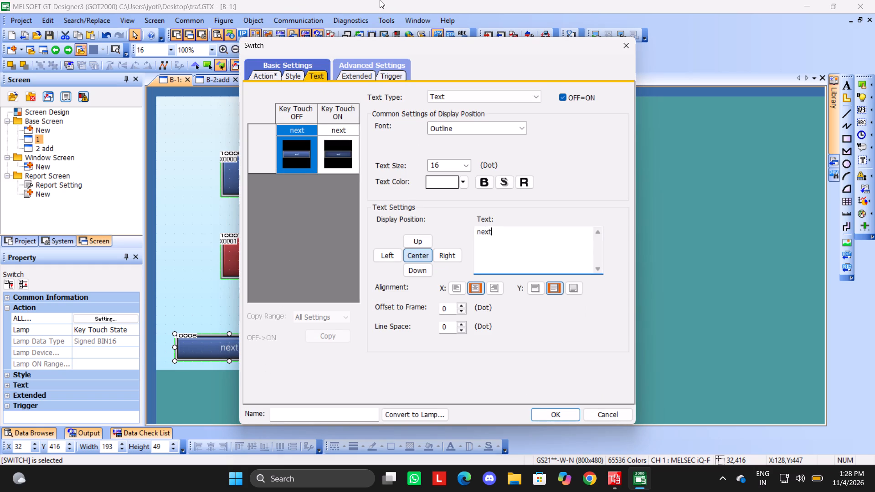
pyautogui.click(480, 182)
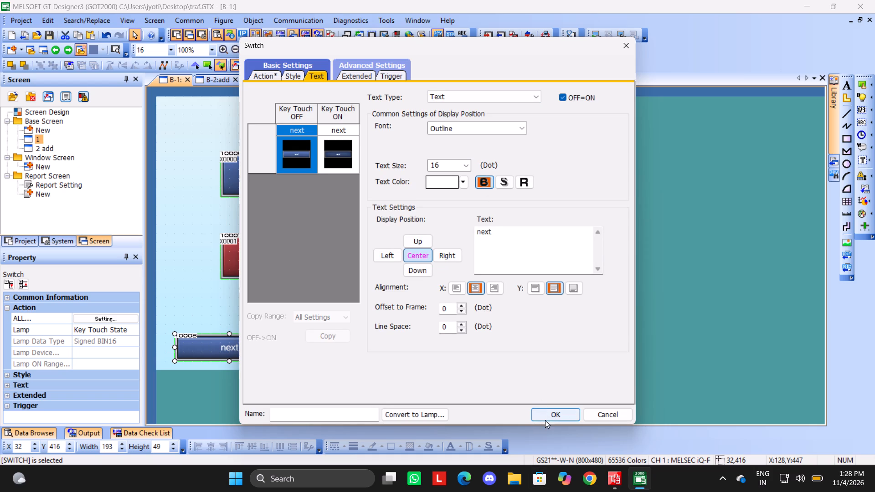
pyautogui.click(545, 420)
pyautogui.click(298, 317)
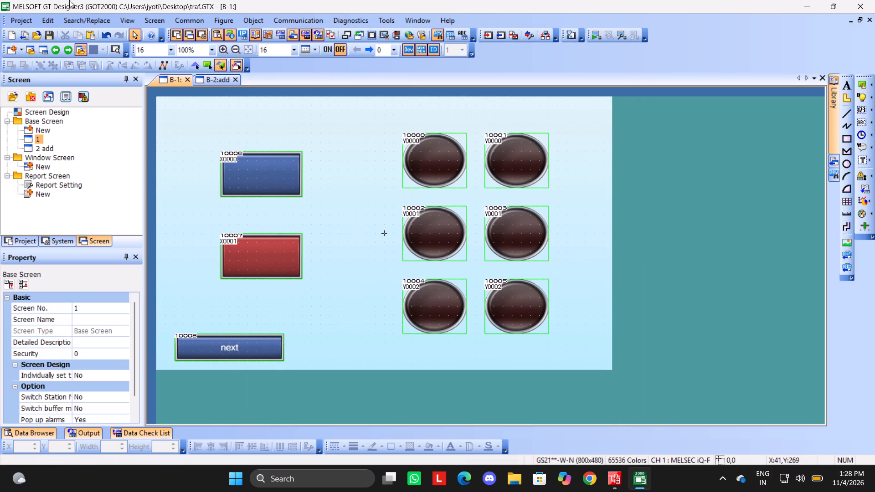
# Preview base screen 1 and test the screen change of the new "next" switch.
pyautogui.click(123, 22)
pyautogui.click(139, 27)
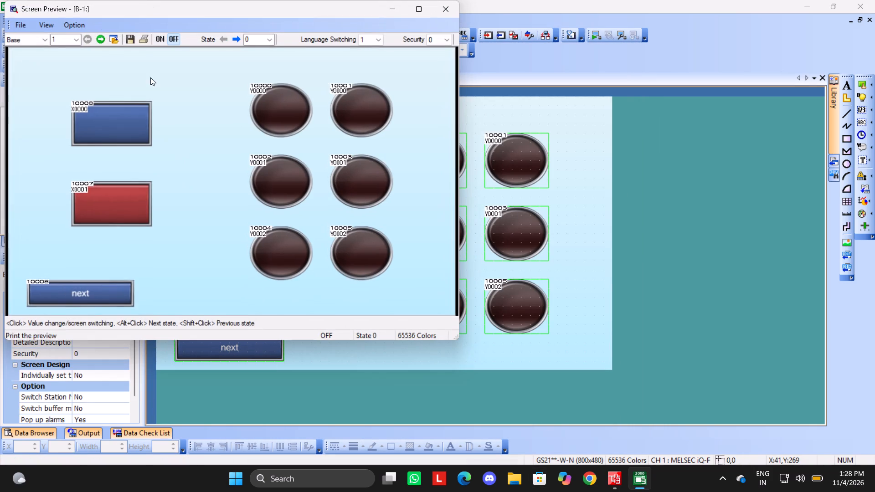
pyautogui.click(55, 283)
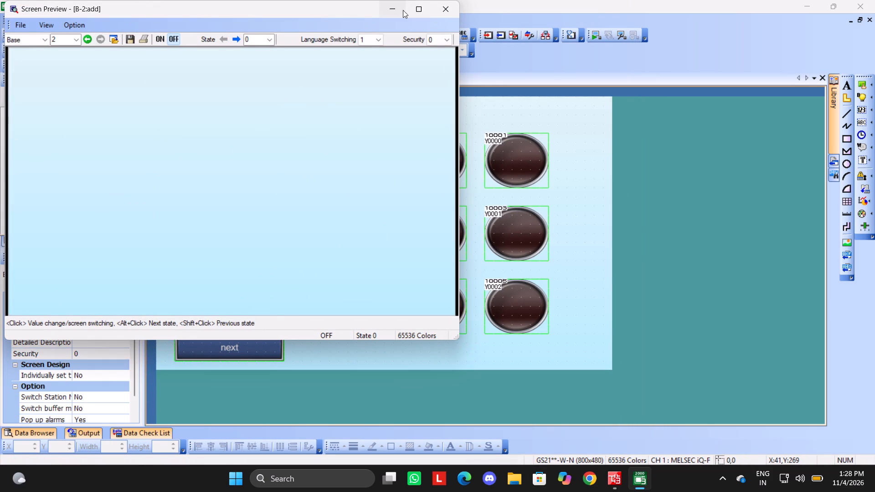
pyautogui.click(403, 10)
# Copy the "next" switch from base screen 1 and paste it at the same position on base screen 2, "add".
pyautogui.moveTo(301, 324); pyautogui.dragTo(247, 348)
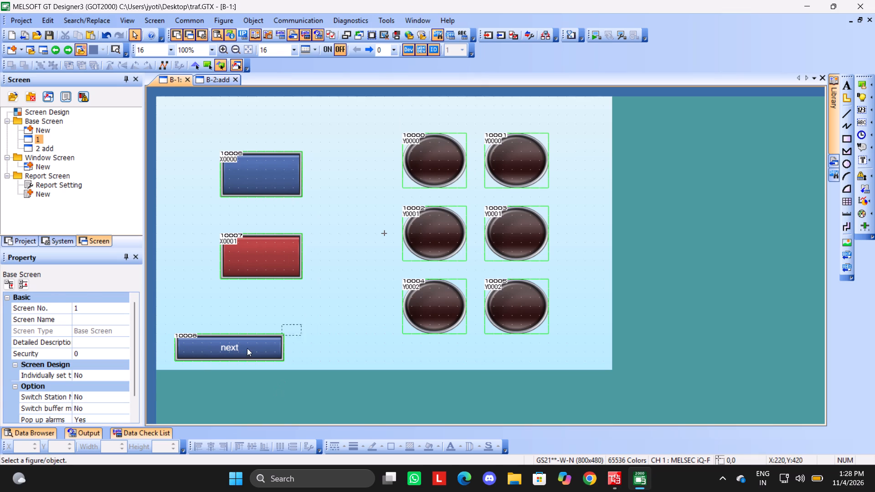
pyautogui.moveTo(247, 348); pyautogui.dragTo(147, 393)
pyautogui.hotkey('ctrl', 'c')
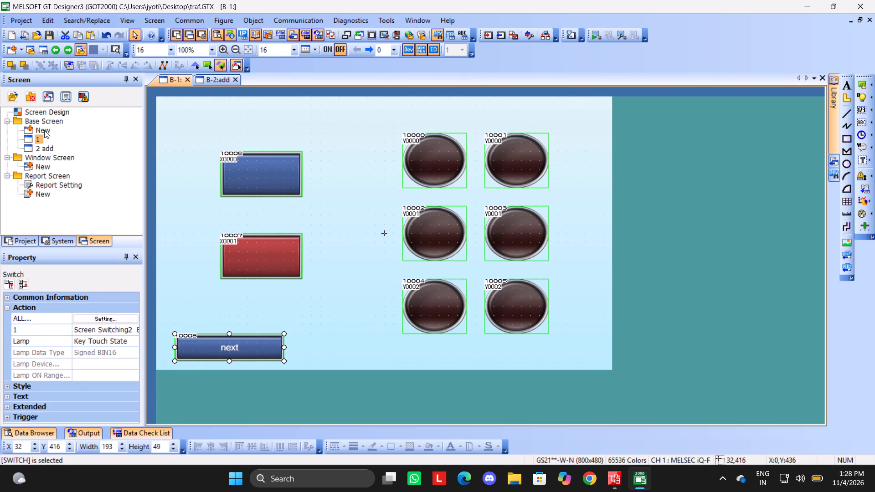
pyautogui.doubleClick(46, 150)
pyautogui.hotkey('ctrl', 'v')
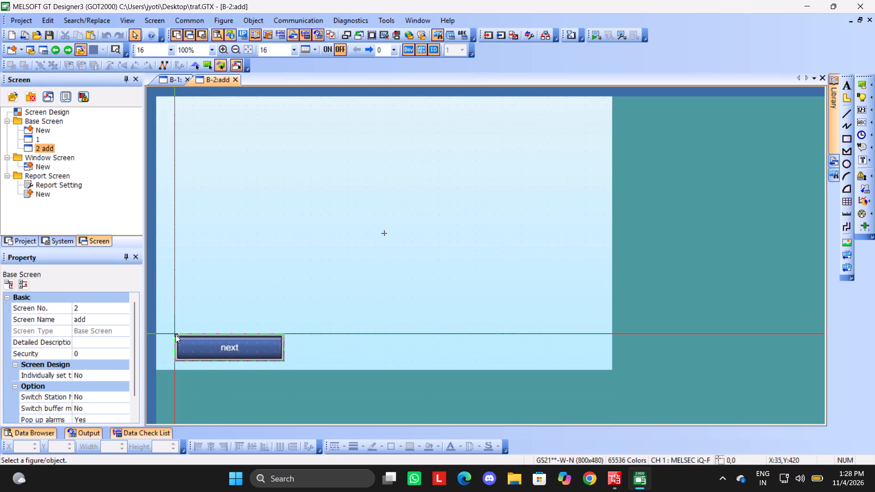
pyautogui.click(175, 335)
# Change the label text of the pasted switch on the "add" screen to "back".
pyautogui.doubleClick(236, 343)
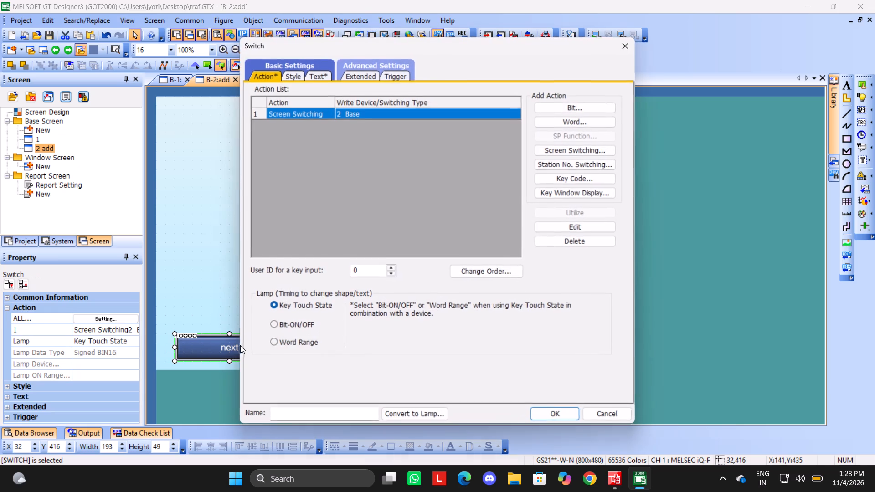
pyautogui.click(326, 75)
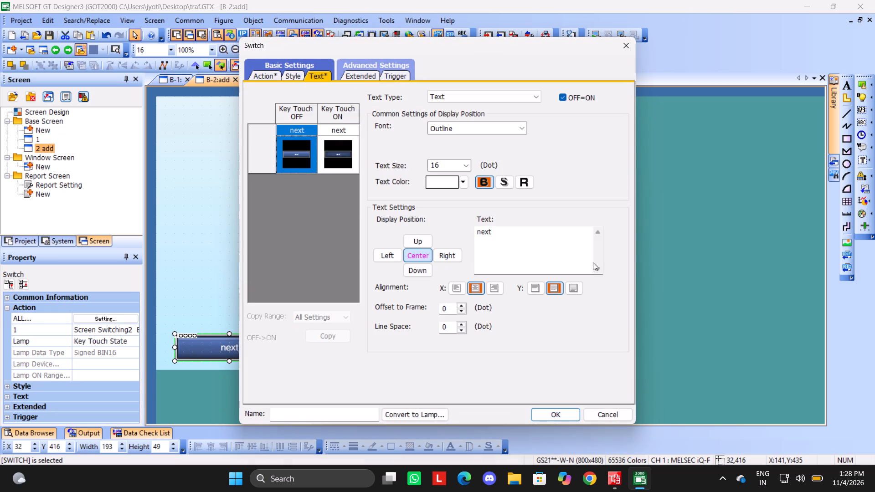
pyautogui.moveTo(544, 245); pyautogui.dragTo(240, 252)
pyautogui.write('bsa')
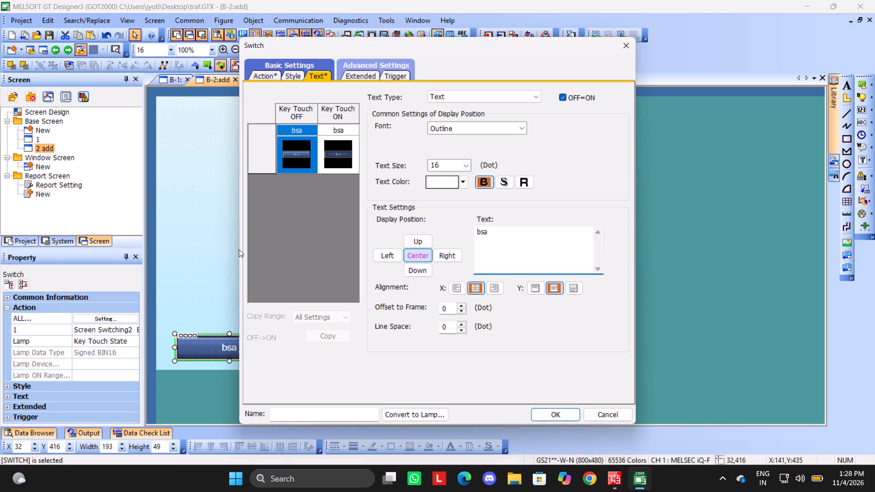
pyautogui.press('BackSpace')
pyautogui.press('BackSpace')
pyautogui.write('ack')
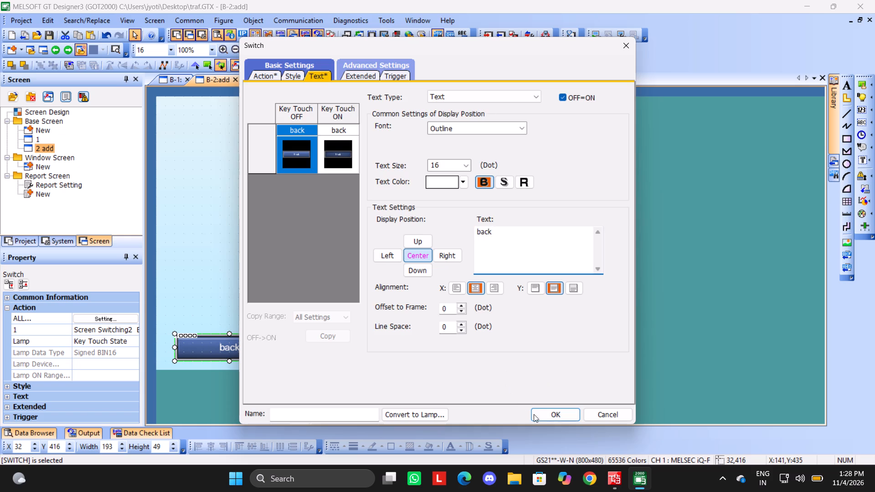
pyautogui.click(544, 417)
# Set the "back" switch's screen switching action to fixed base screen 1 and apply the settings.
pyautogui.doubleClick(204, 344)
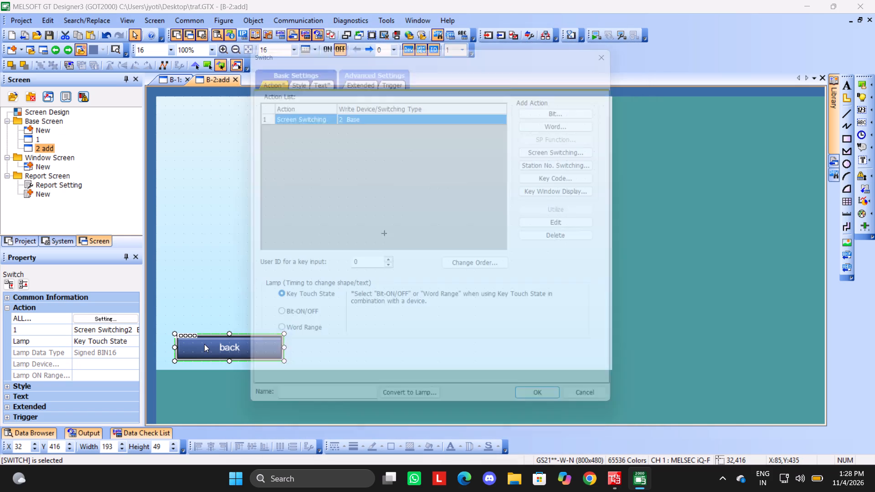
pyautogui.doubleClick(375, 114)
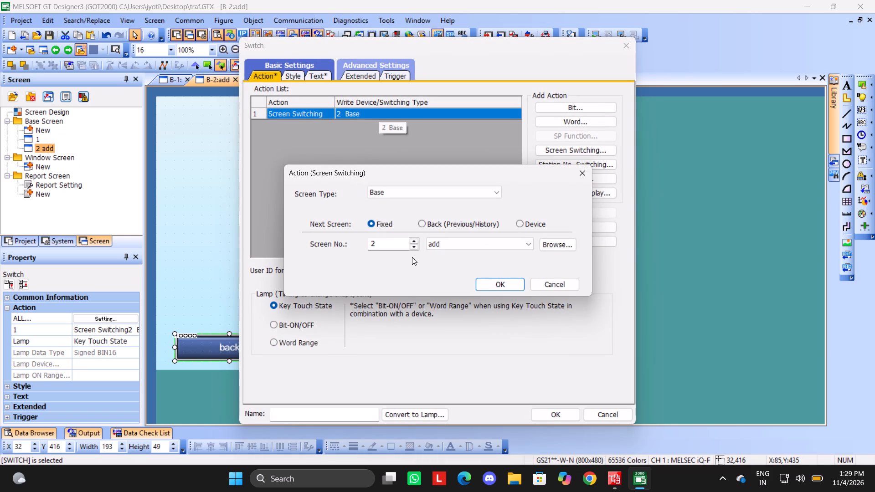
pyautogui.click(412, 241)
pyautogui.doubleClick(413, 243)
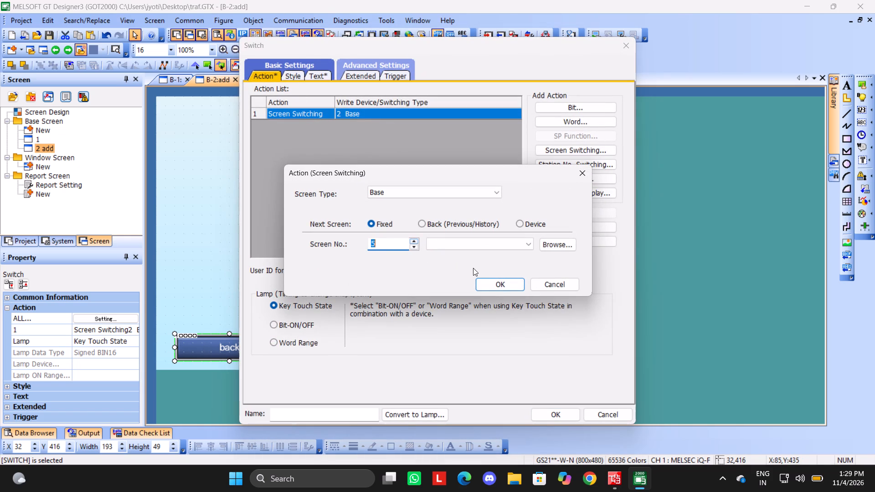
pyautogui.click(412, 240)
pyautogui.click(412, 240)
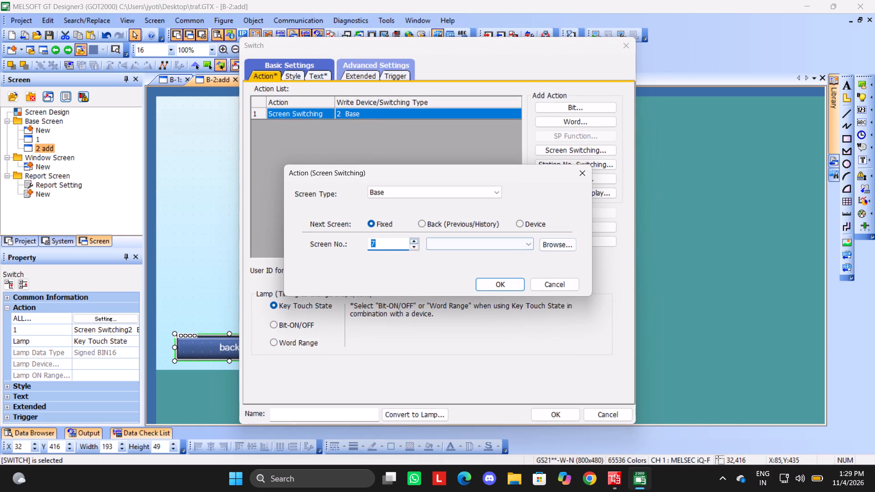
pyautogui.press('BackSpace')
pyautogui.press('1')
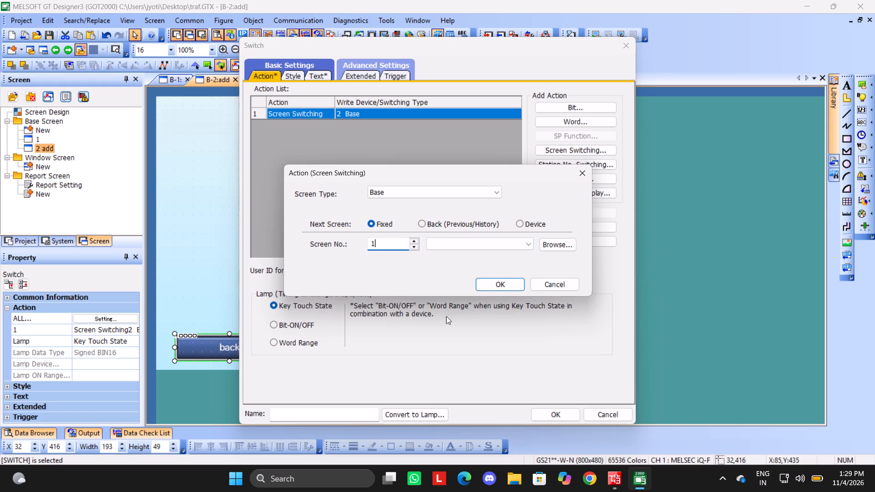
pyautogui.click(487, 280)
pyautogui.click(536, 409)
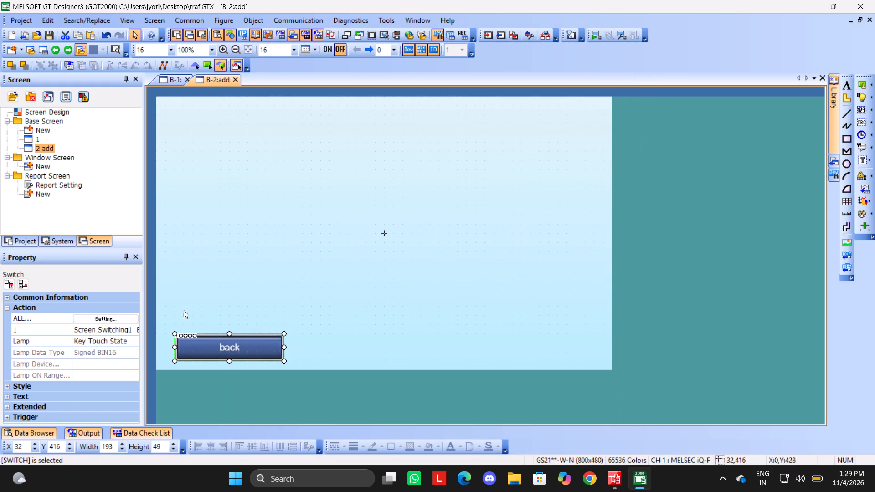
pyautogui.click(218, 291)
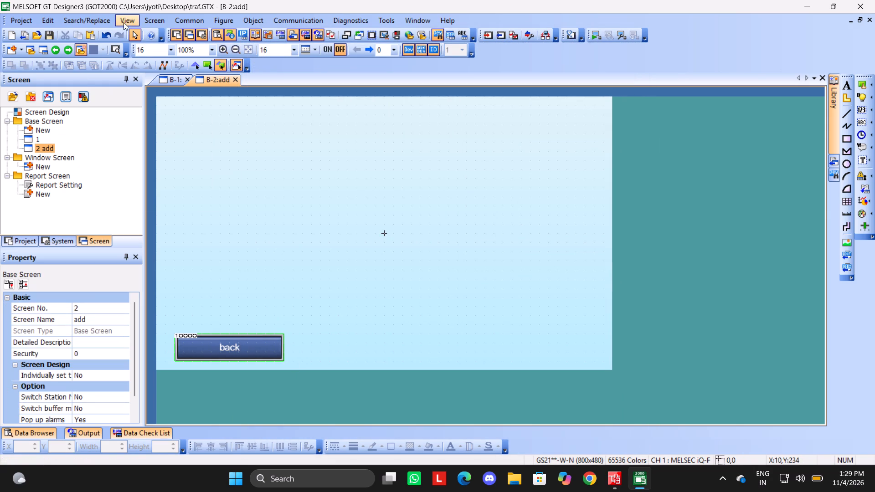
# Preview the "add" screen and test switching between both screens with the "back" and "next" switches.
pyautogui.click(124, 22)
pyautogui.click(141, 37)
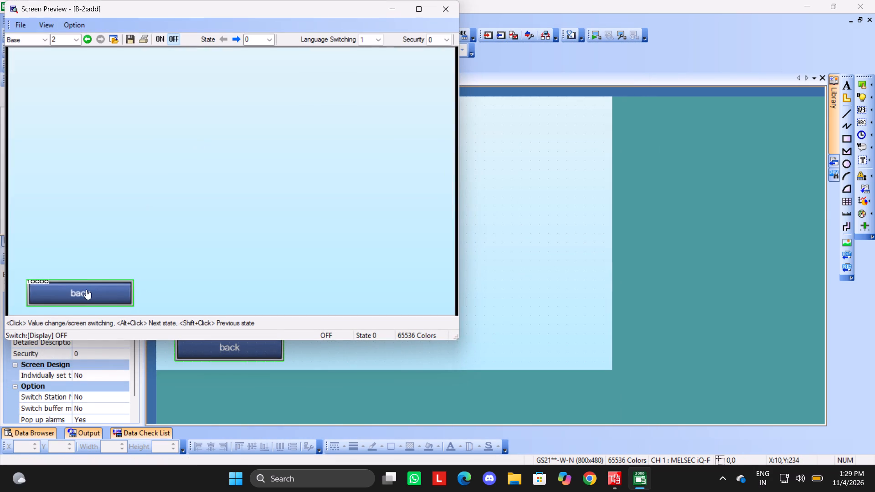
pyautogui.click(85, 290)
pyautogui.click(85, 290)
pyautogui.click(85, 290)
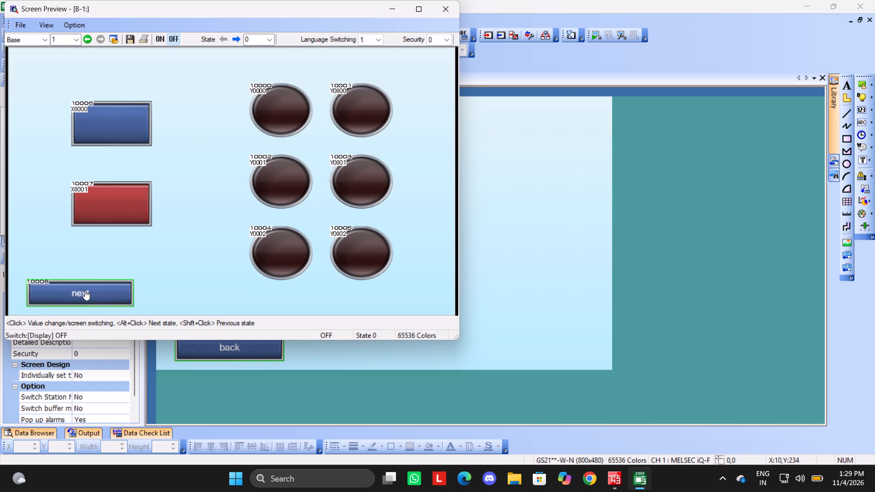
pyautogui.click(85, 290)
pyautogui.click(85, 290)
pyautogui.click(398, 13)
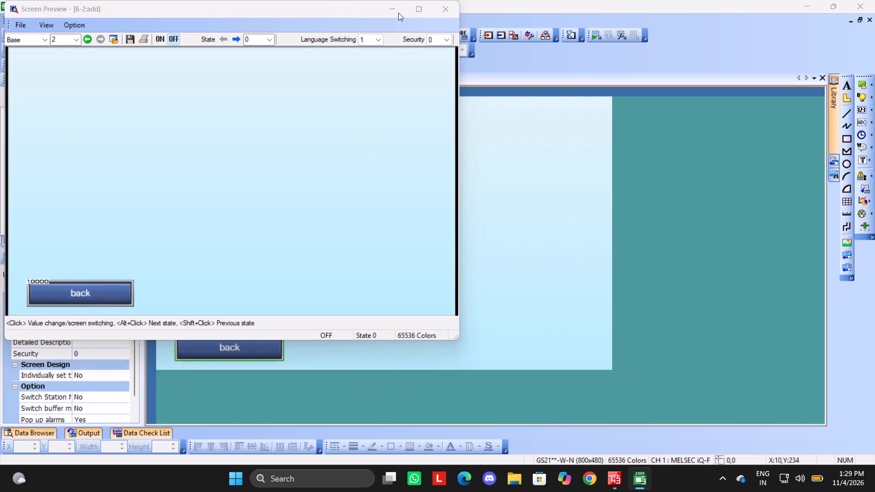
# Place a numerical display about 287 by 81 dots in the upper part of the "add" screen, at X 128, Y 64.
pyautogui.click(663, 235)
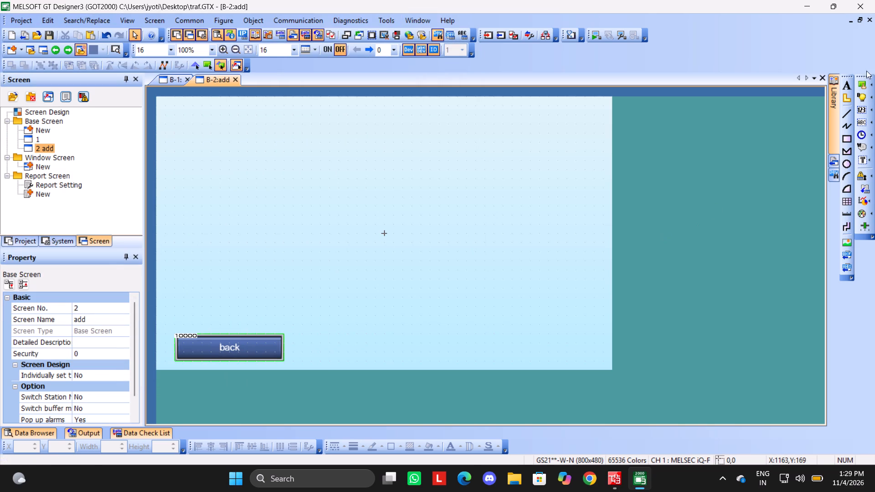
pyautogui.click(870, 106)
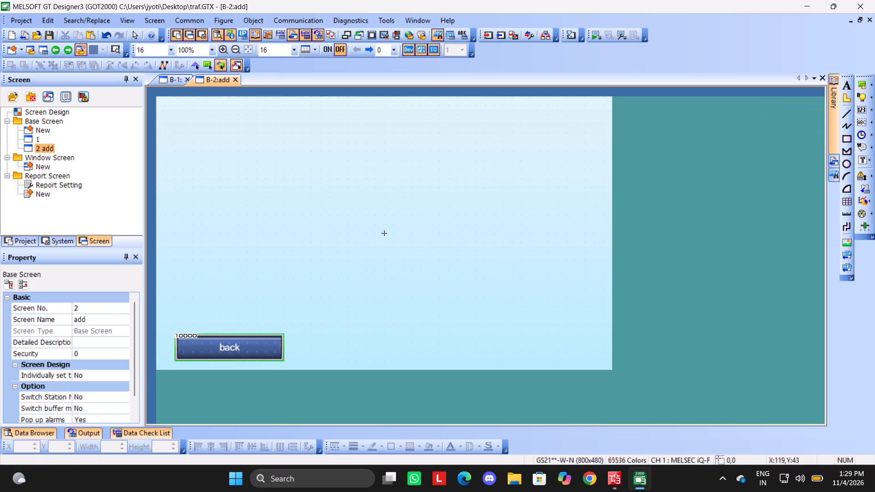
pyautogui.moveTo(226, 130); pyautogui.dragTo(392, 203)
# Open the numerical display's settings and examine the devices used in the ADDP, ADD and INC rungs of the GX Works3 ladder program.
pyautogui.doubleClick(284, 139)
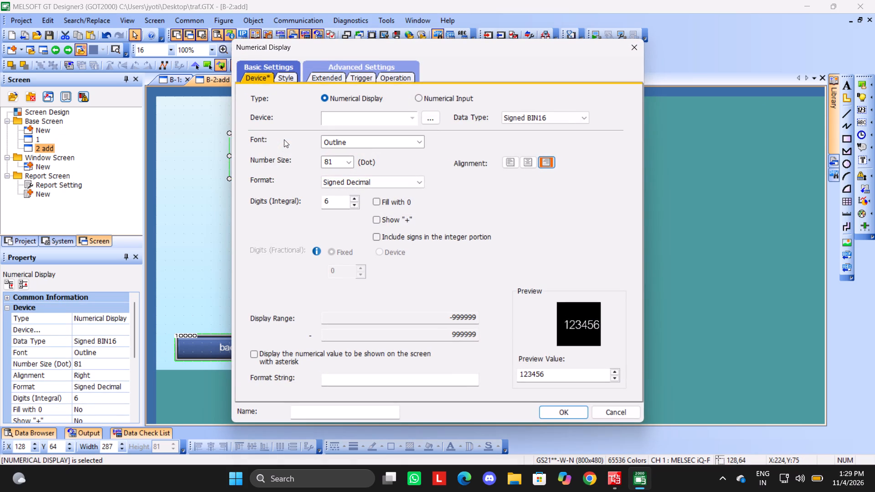
pyautogui.click(666, 49)
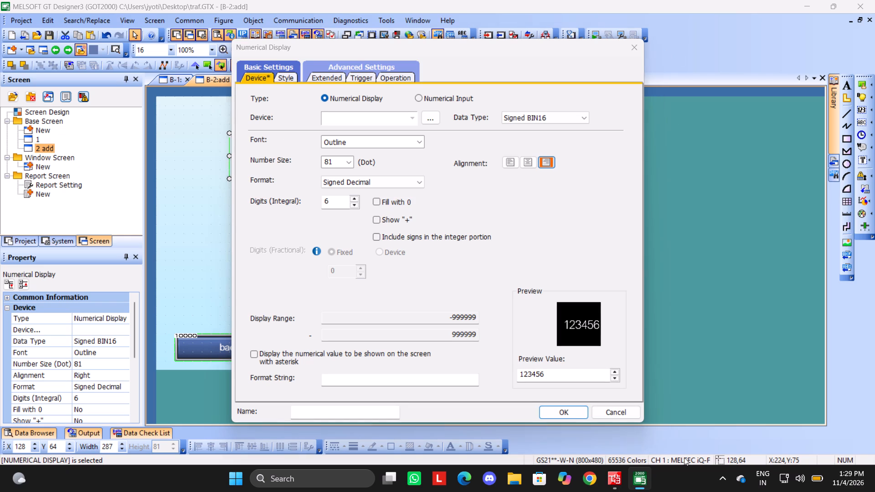
pyautogui.click(612, 481)
pyautogui.scroll(3, 695, 203)
pyautogui.scroll(3, 207, 205)
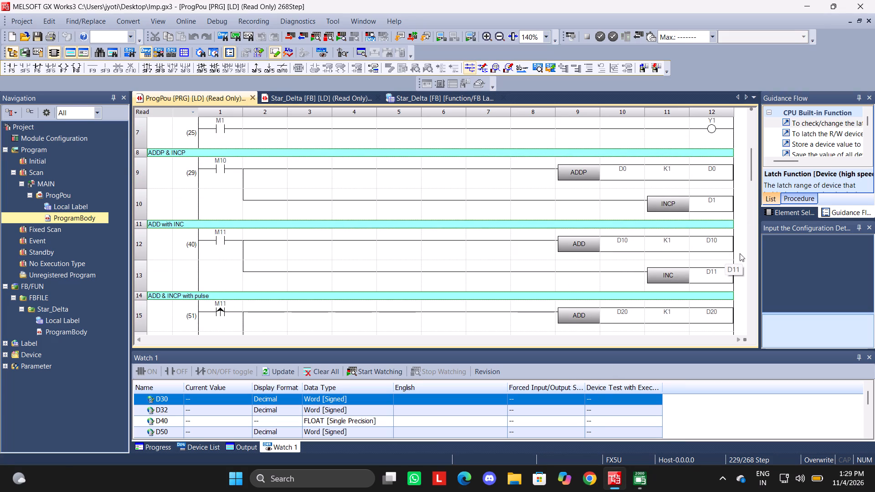
pyautogui.click(802, 0)
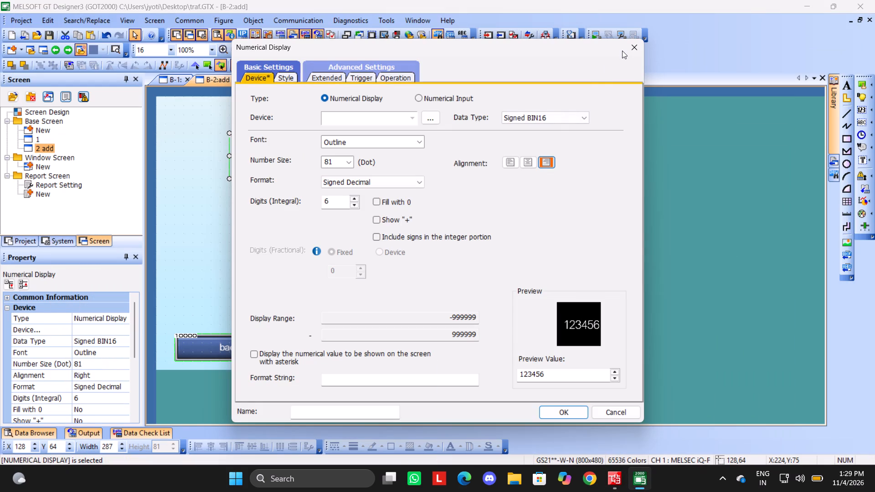
pyautogui.click(624, 44)
pyautogui.click(641, 473)
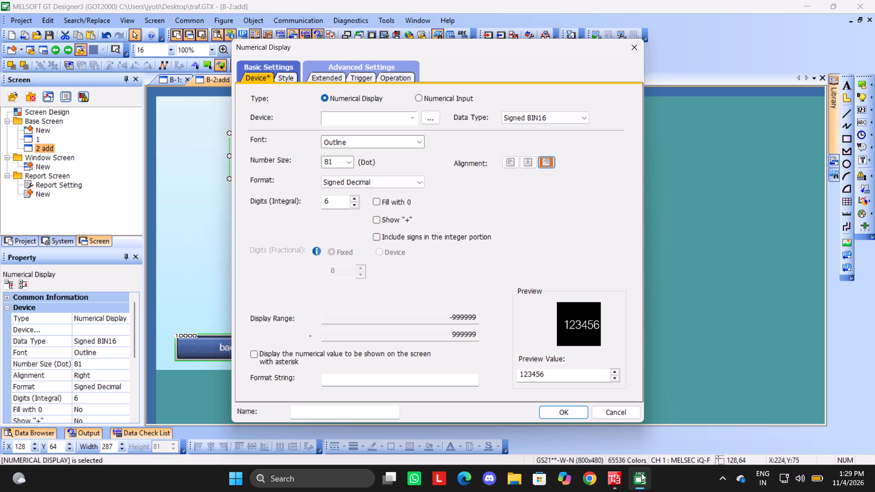
pyautogui.click(617, 484)
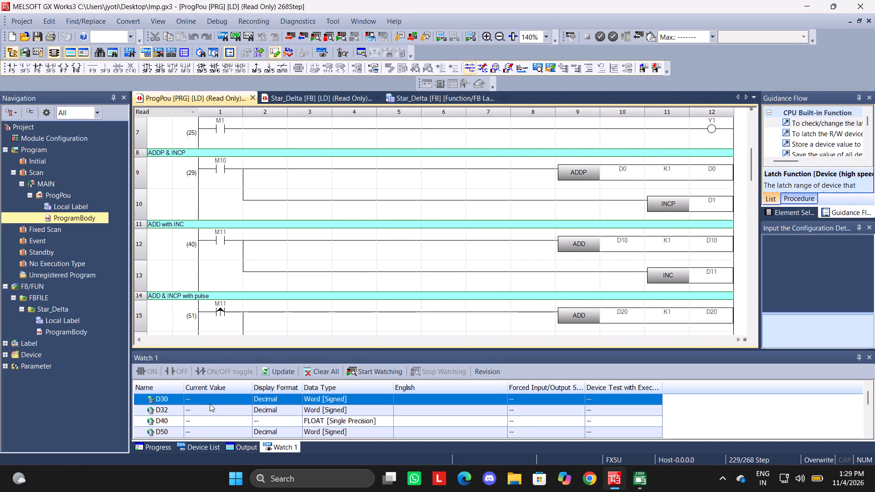
pyautogui.click(816, 0)
pyautogui.click(636, 47)
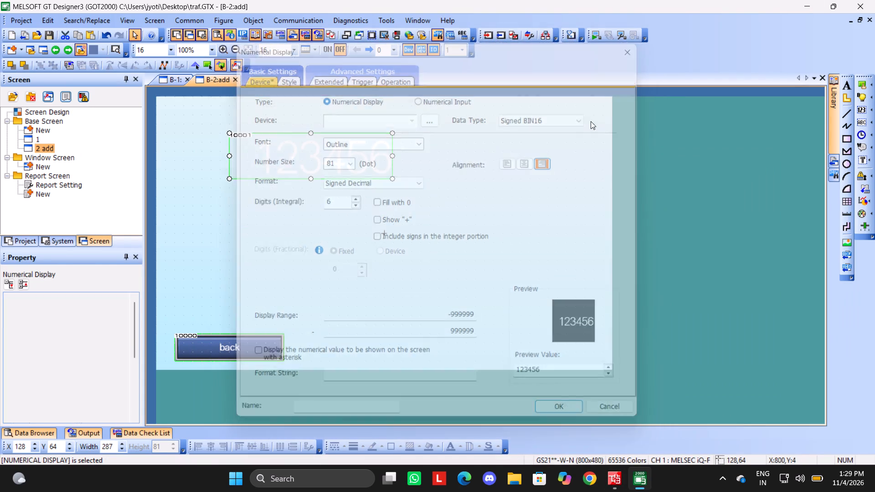
pyautogui.doubleClick(365, 160)
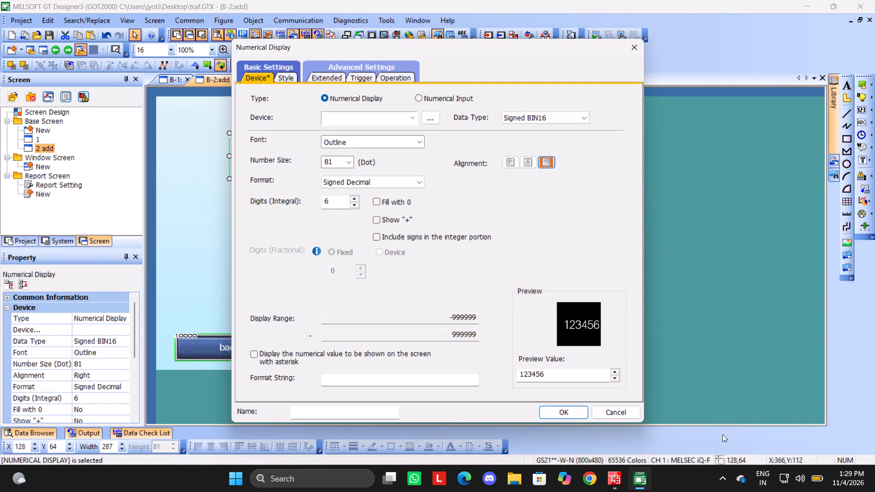
pyautogui.click(634, 412)
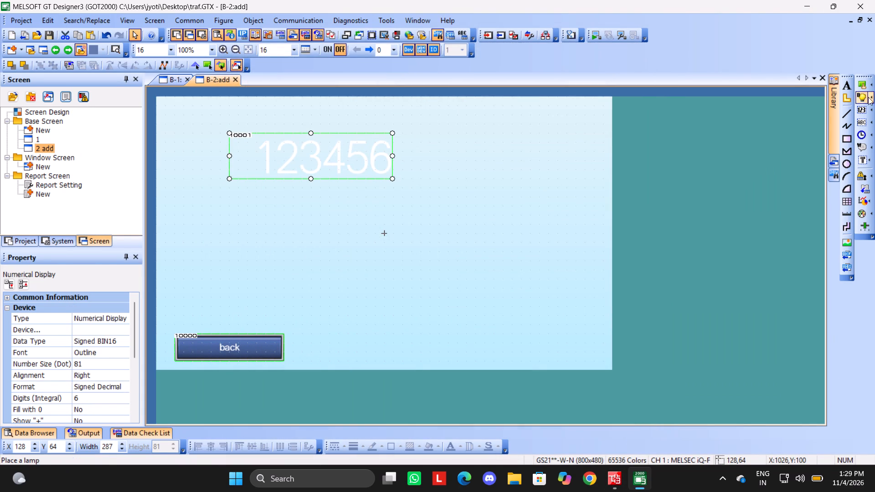
# Place a numerical input about 483 by 137 dots below the numerical display, at X 128, Y 208, and view its settings.
pyautogui.click(870, 122)
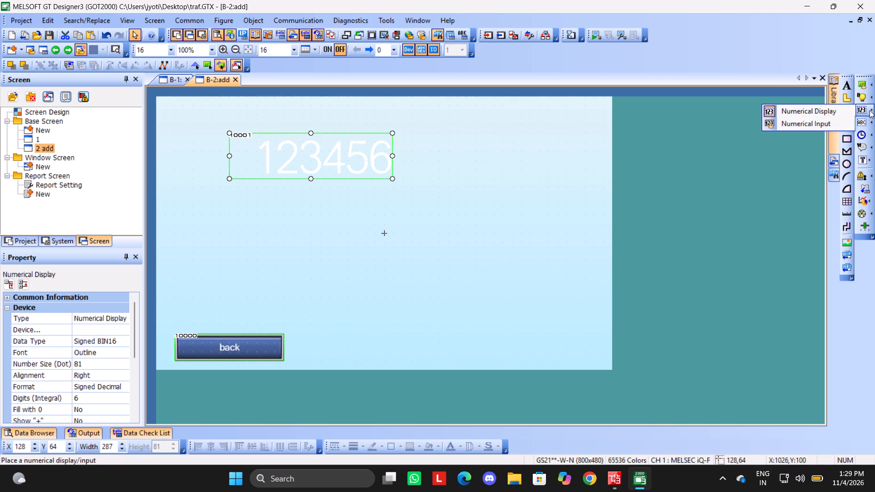
pyautogui.click(831, 123)
pyautogui.moveTo(232, 215); pyautogui.dragTo(503, 307)
pyautogui.doubleClick(298, 261)
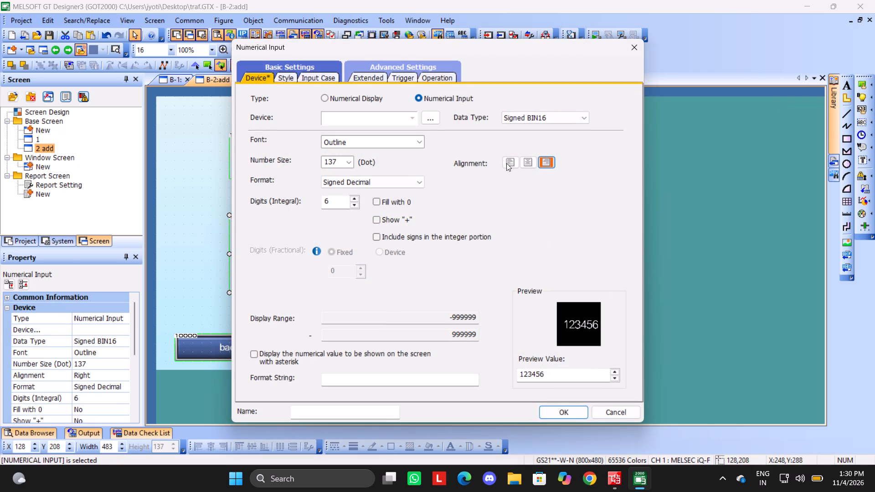
pyautogui.click(348, 116)
pyautogui.click(617, 481)
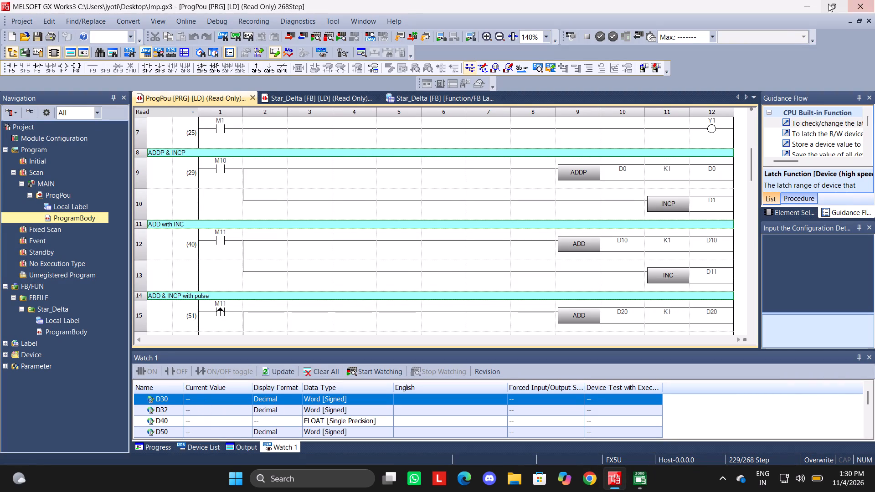
pyautogui.click(813, 1)
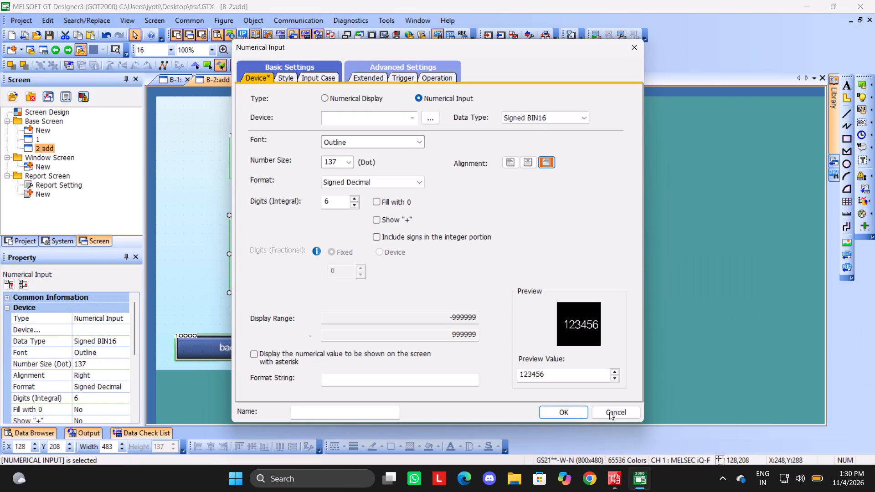
pyautogui.click(609, 411)
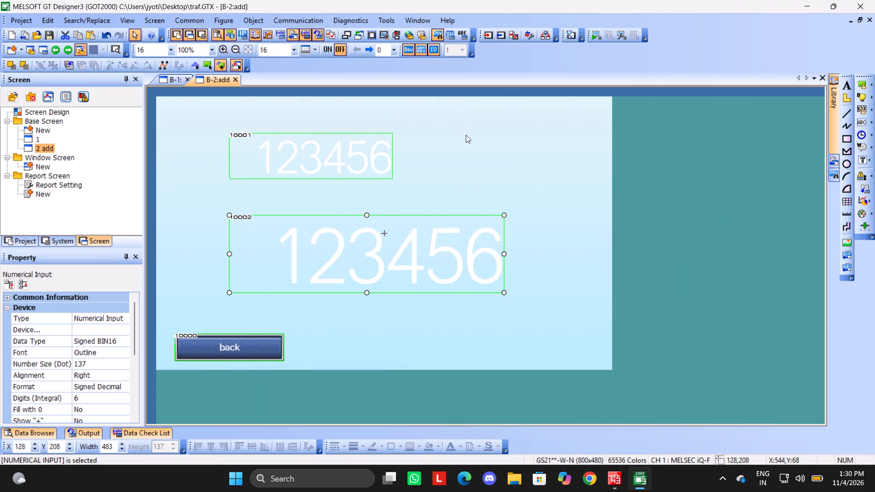
# Examine the GX Works3 ladder program from the ADD rungs through the Star_Delta blocks to the END instruction.
pyautogui.click(619, 489)
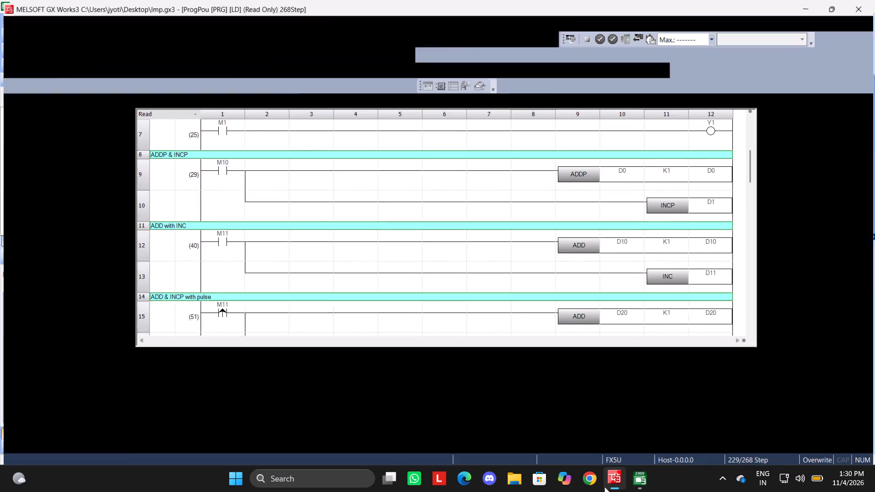
pyautogui.scroll(-1, 489, 311)
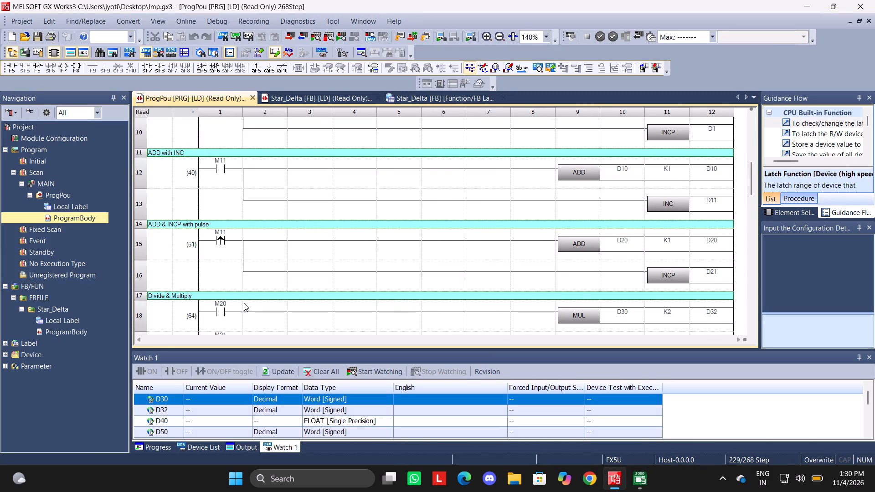
pyautogui.scroll(-1, 244, 303)
pyautogui.scroll(-8, 214, 235)
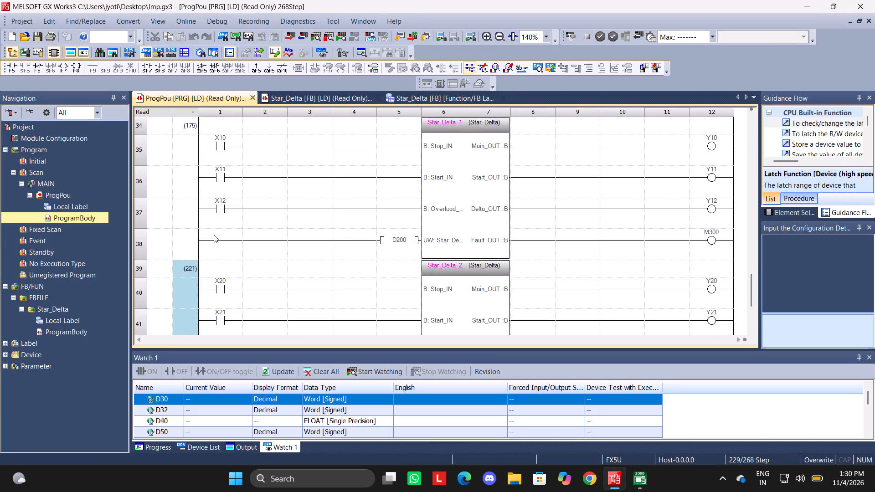
pyautogui.scroll(-5, 214, 235)
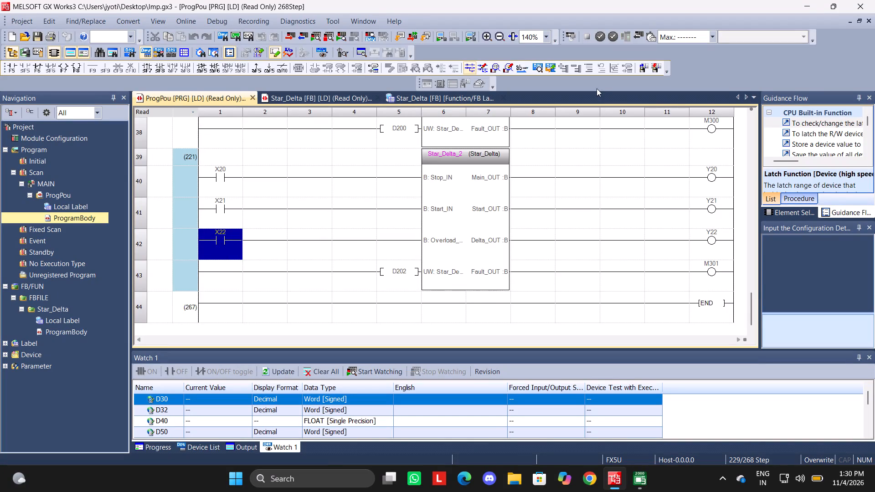
pyautogui.scroll(3, 339, 255)
pyautogui.scroll(-2, 514, 256)
pyautogui.scroll(-2, 480, 273)
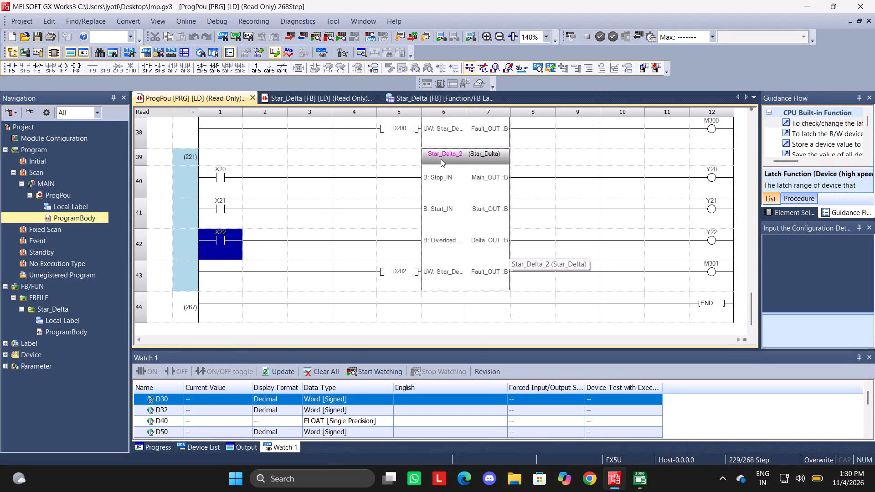
pyautogui.click(801, 8)
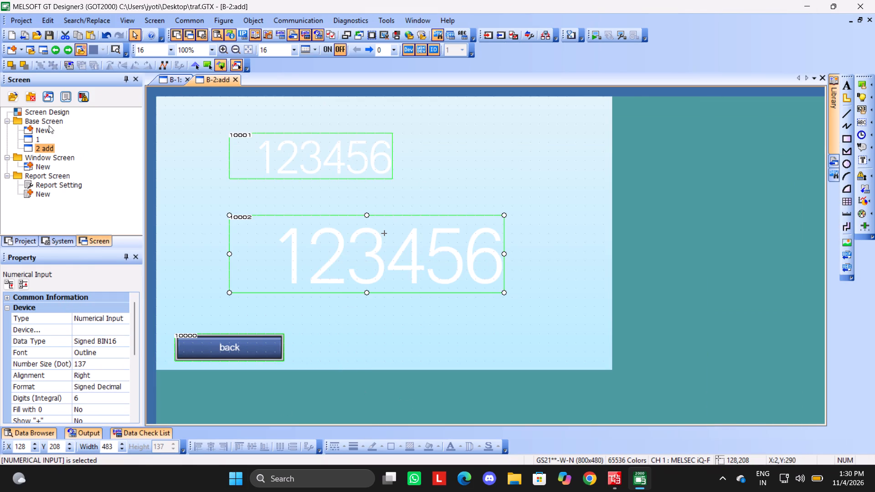
# Shrink the numerical input on the "add" screen to about 84 dots wide with number size 24, keeping its lower-left corner fixed.
pyautogui.moveTo(532, 202); pyautogui.dragTo(147, 344)
pyautogui.moveTo(504, 216); pyautogui.dragTo(279, 245)
# Switch to Google Chrome and search the web for "motor vector".
pyautogui.click(586, 477)
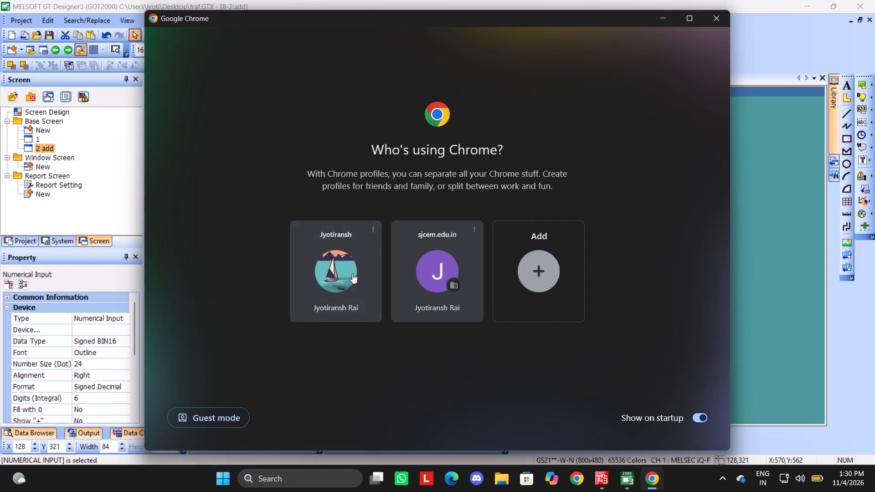
pyautogui.click(352, 273)
pyautogui.click(410, 46)
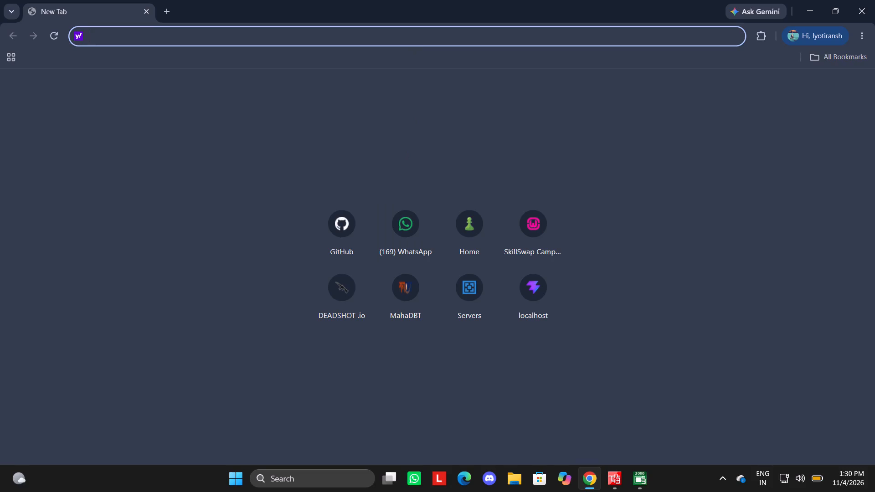
pyautogui.click(412, 41)
pyautogui.write('motor')
pyautogui.press('space')
pyautogui.write('vector')
pyautogui.press('Return')
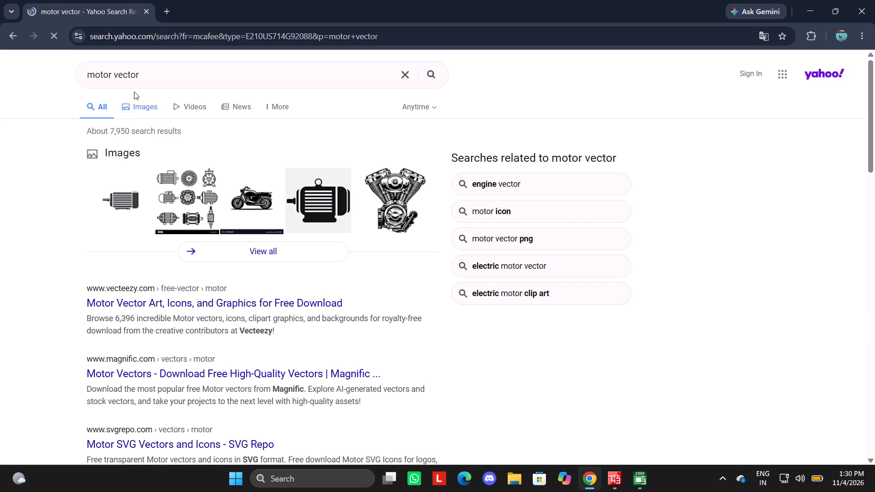
# Open the freepik electric motor icon from the image results and copy its image address.
pyautogui.click(135, 102)
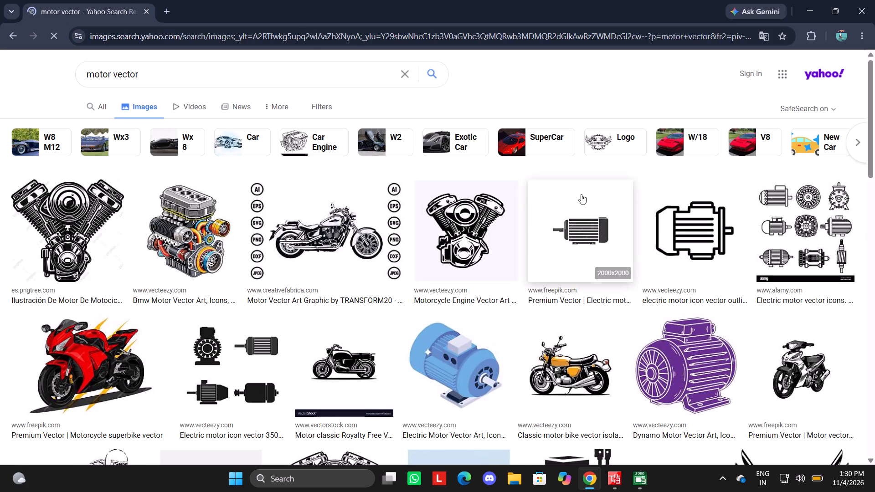
pyautogui.click(612, 230)
pyautogui.rightClick(268, 272)
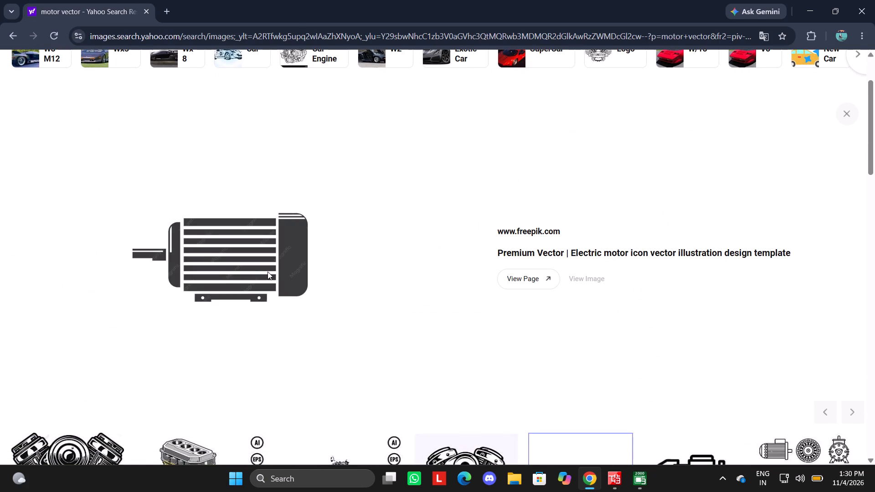
pyautogui.click(314, 337)
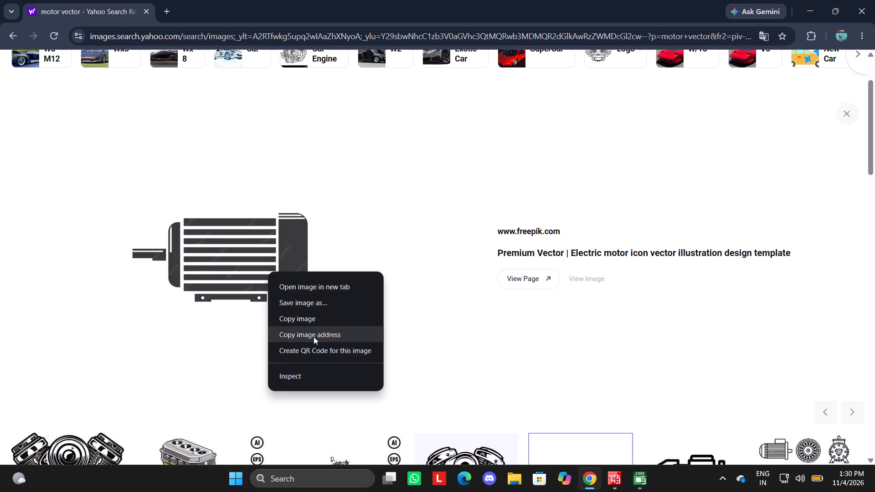
# Search for "bg remove" in a new browser tab and open the remove.bg website.
pyautogui.click(162, 11)
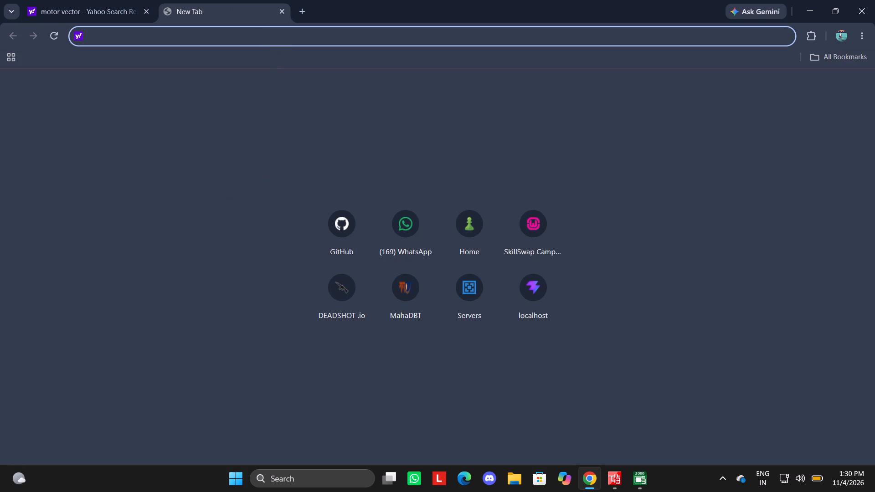
pyautogui.click(275, 37)
pyautogui.write('bg remove')
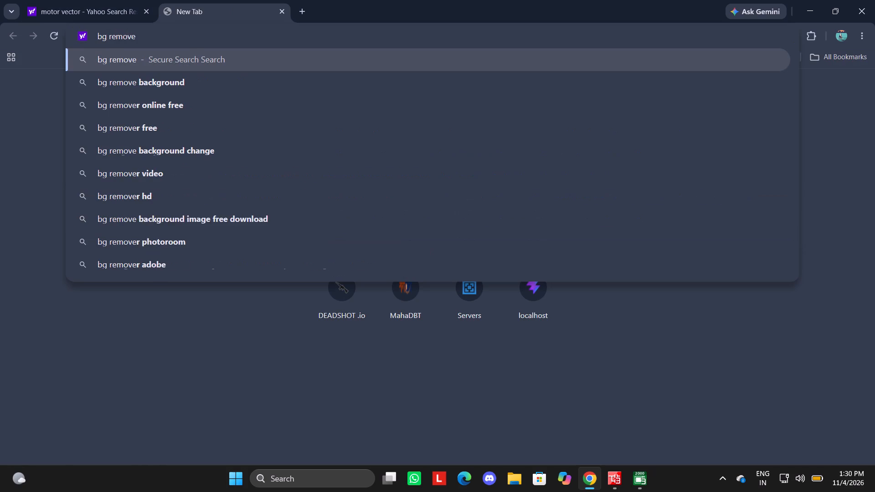
pyautogui.press('Return')
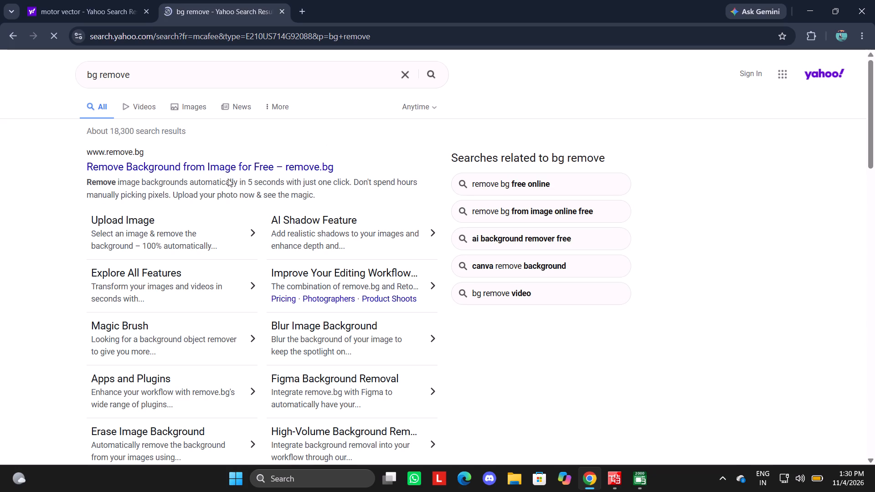
pyautogui.click(229, 170)
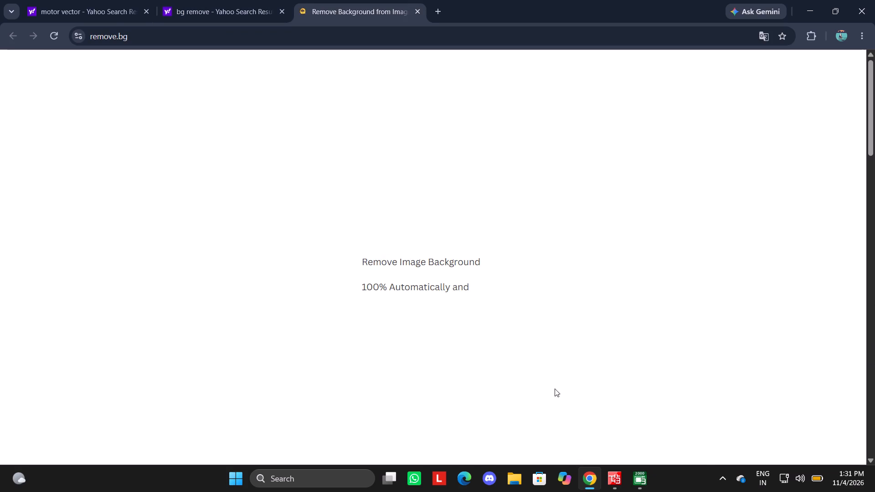
# Submit the copied motor image URL to remove.bg and download the free 500 x 500 background-free preview.
pyautogui.click(630, 318)
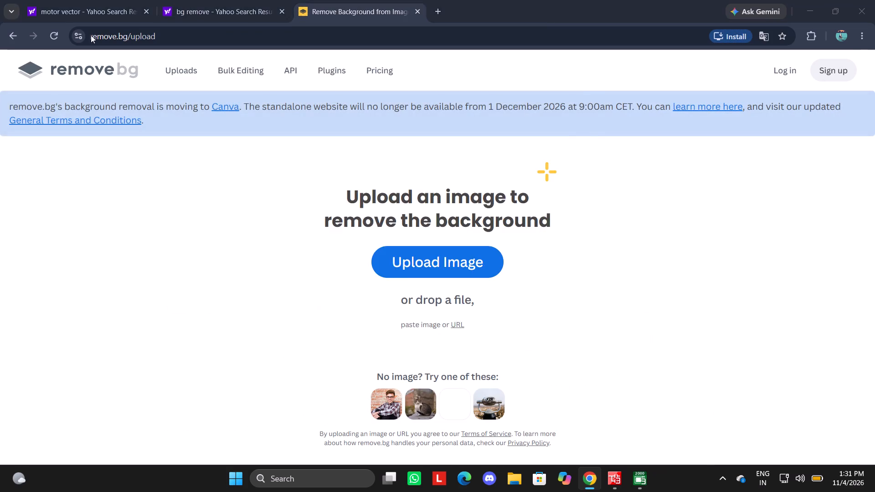
pyautogui.click(579, 7)
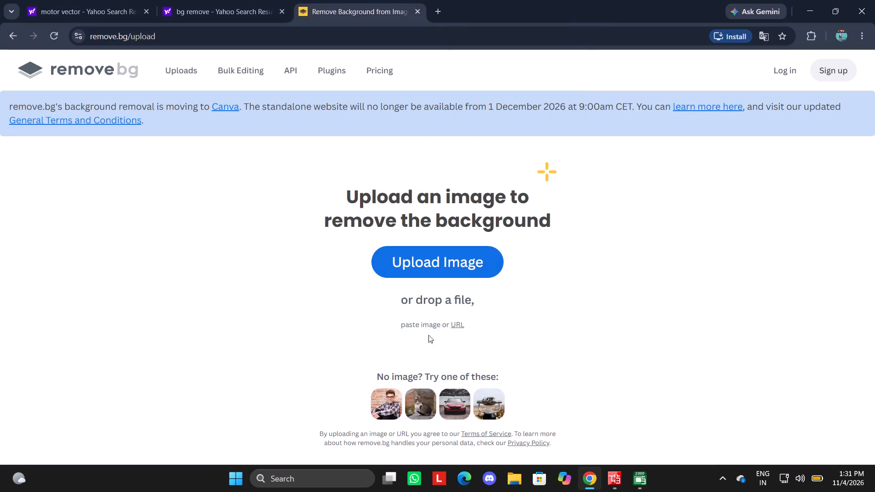
pyautogui.click(453, 324)
pyautogui.hotkey('ctrl', 'v')
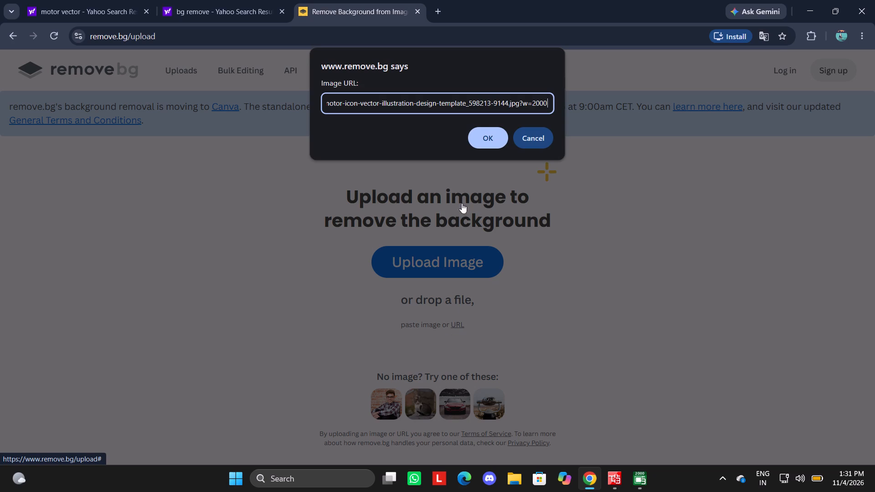
pyautogui.click(482, 138)
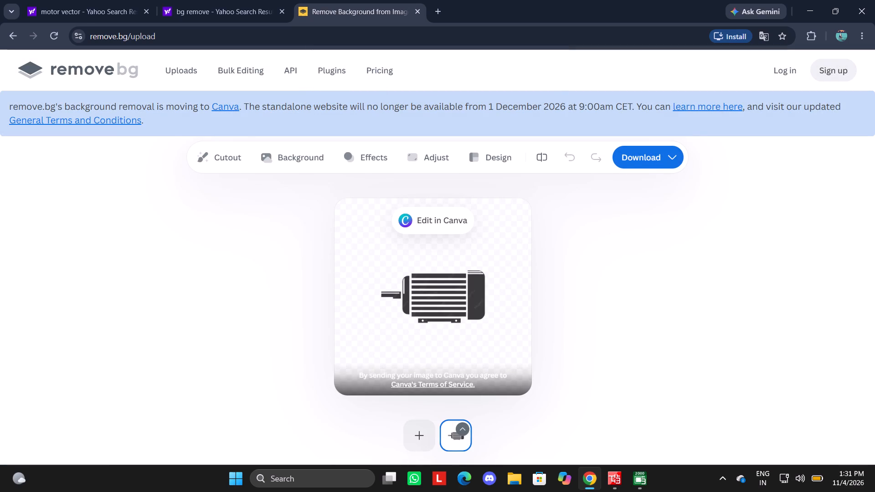
pyautogui.click(666, 155)
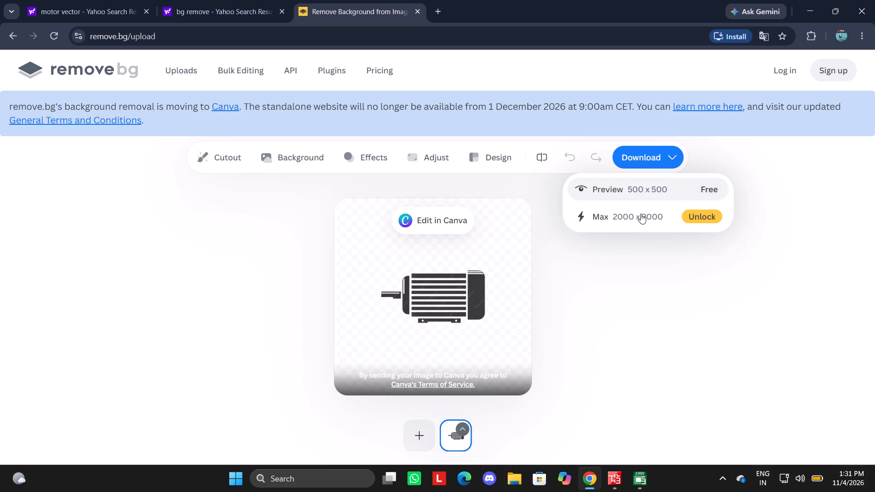
pyautogui.click(641, 189)
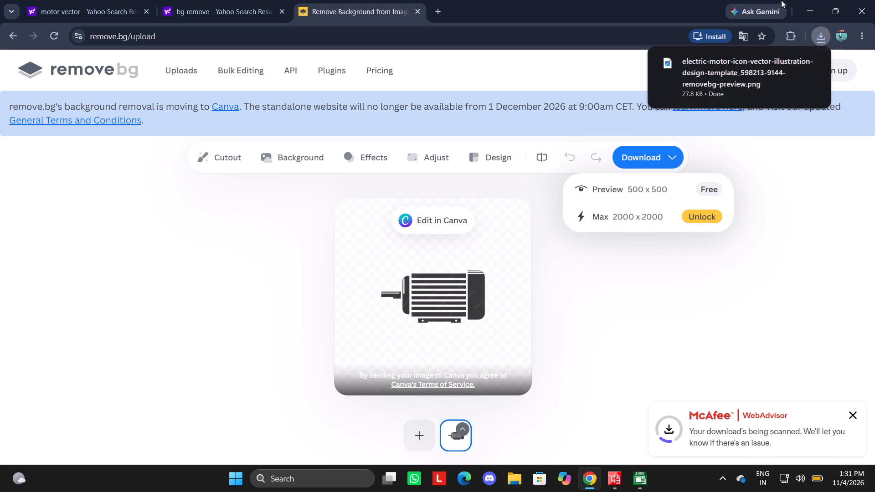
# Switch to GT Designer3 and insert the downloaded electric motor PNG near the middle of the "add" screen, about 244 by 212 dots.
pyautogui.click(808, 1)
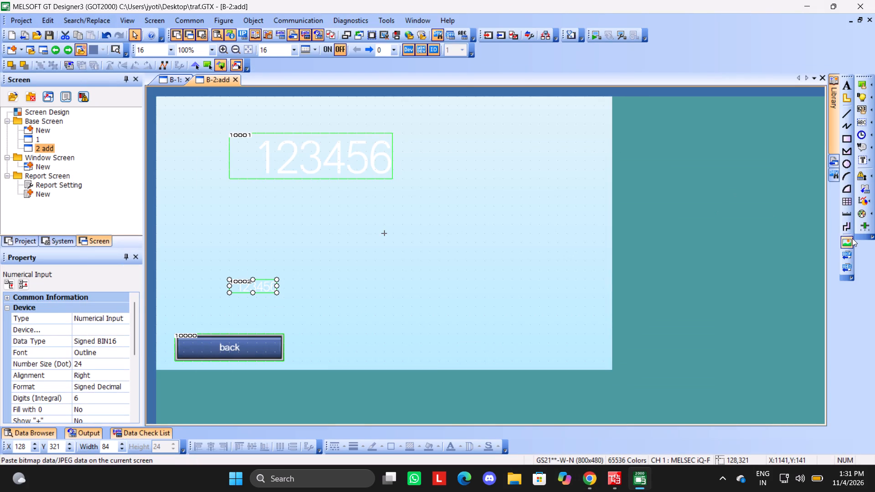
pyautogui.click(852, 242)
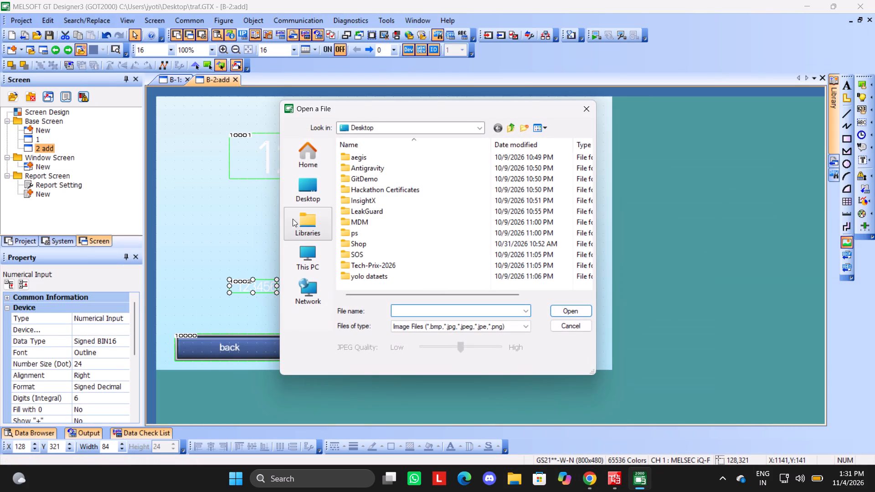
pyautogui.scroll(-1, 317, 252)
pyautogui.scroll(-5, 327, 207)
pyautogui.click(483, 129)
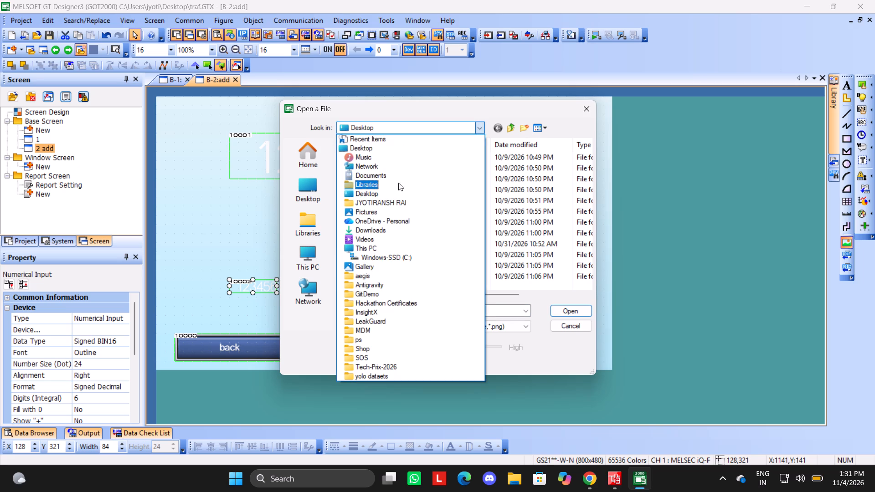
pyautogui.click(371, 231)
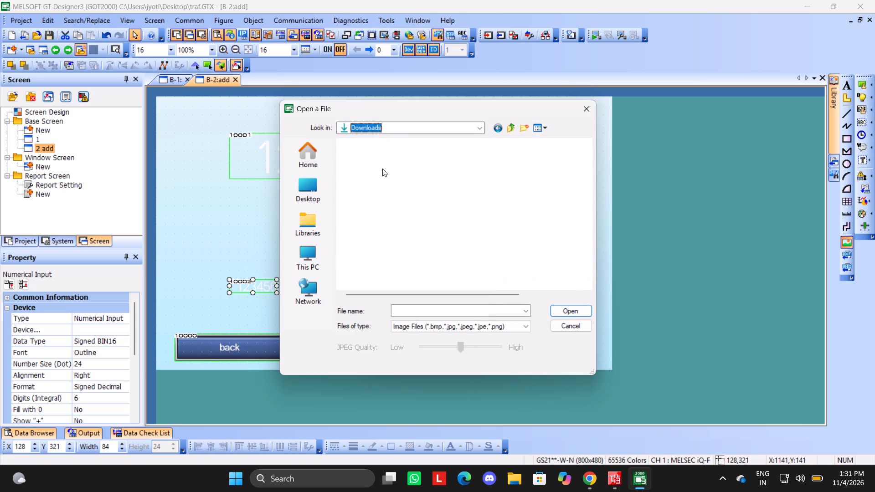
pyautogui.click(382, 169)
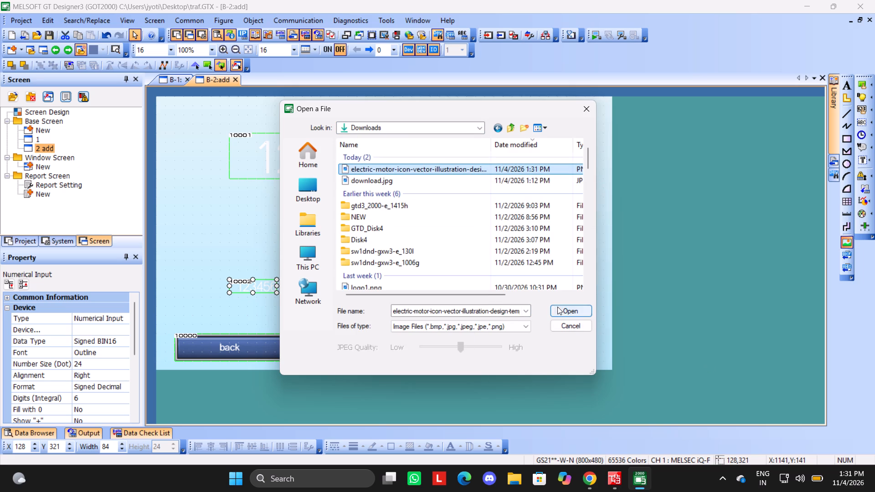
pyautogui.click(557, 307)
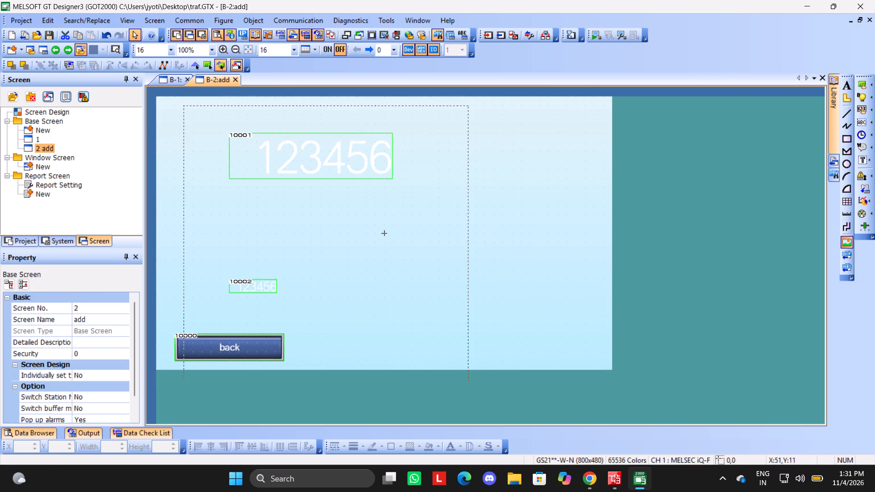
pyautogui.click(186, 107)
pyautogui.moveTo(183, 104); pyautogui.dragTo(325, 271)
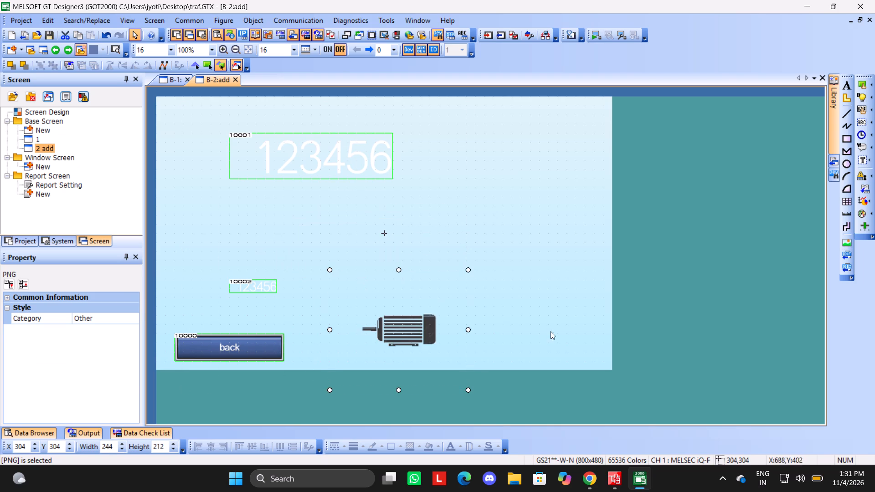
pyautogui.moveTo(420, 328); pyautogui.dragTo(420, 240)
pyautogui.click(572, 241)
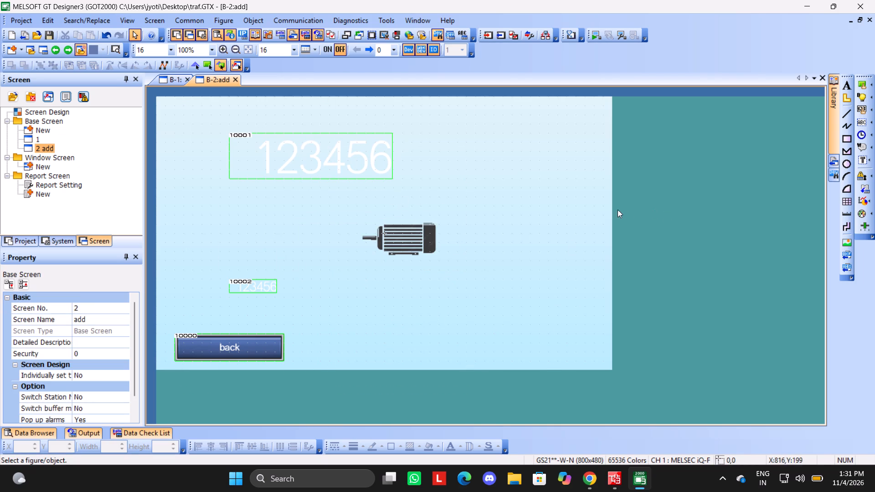
# Delete all objects on the "add" screen: both numerical objects, the motor image and the back button.
pyautogui.moveTo(530, 203); pyautogui.dragTo(147, 351)
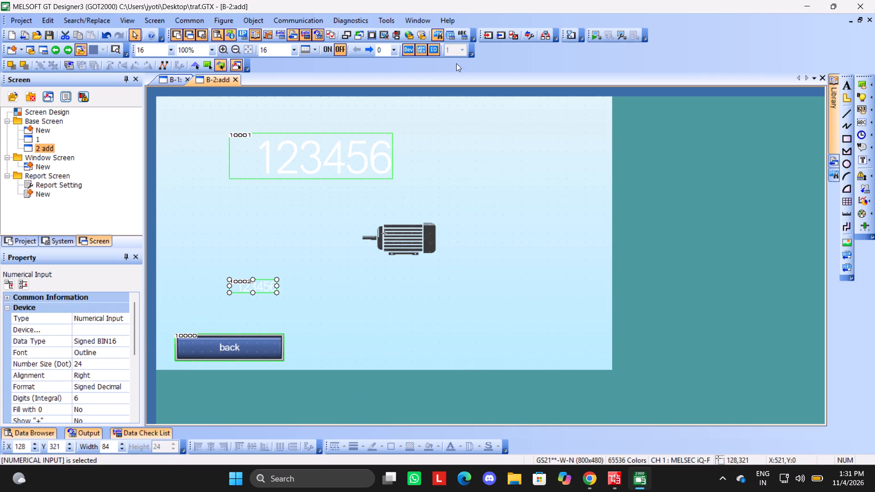
pyautogui.moveTo(510, 132); pyautogui.dragTo(153, 395)
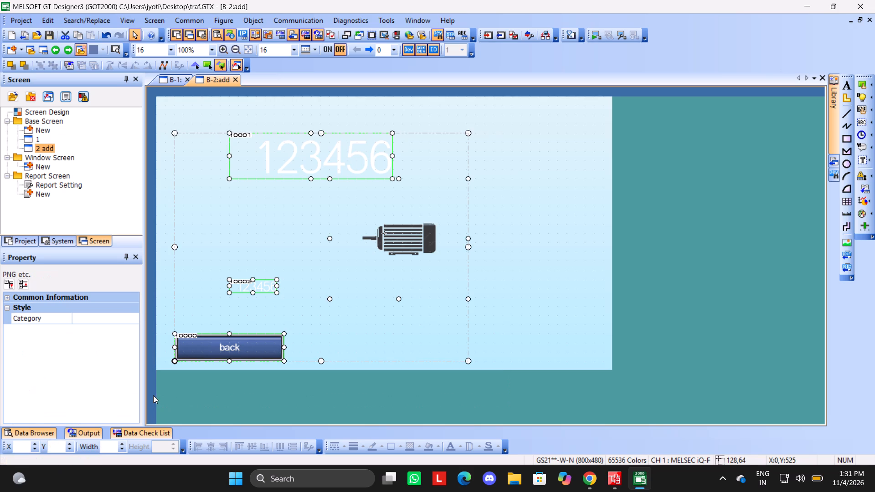
pyautogui.press('Delete')
# Draw a full-width header rectangle about 801 by 81 dots along the top edge of the "add" screen.
pyautogui.doubleClick(35, 138)
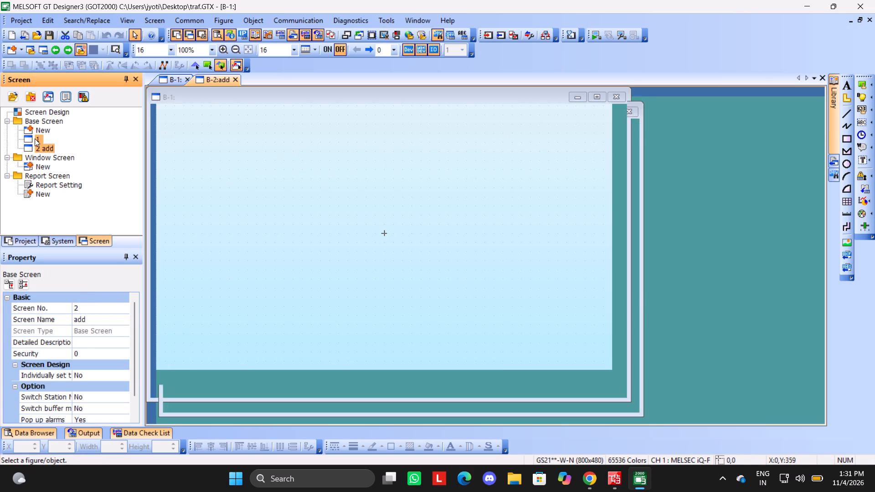
pyautogui.doubleClick(36, 147)
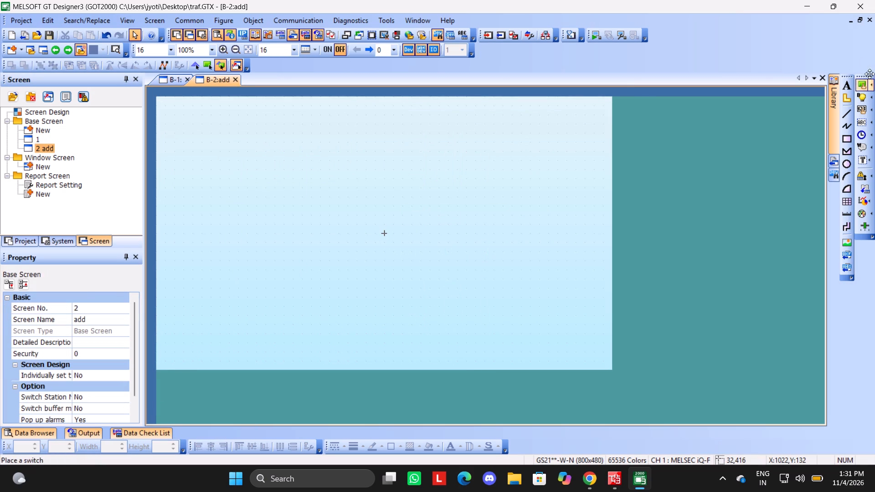
pyautogui.click(850, 144)
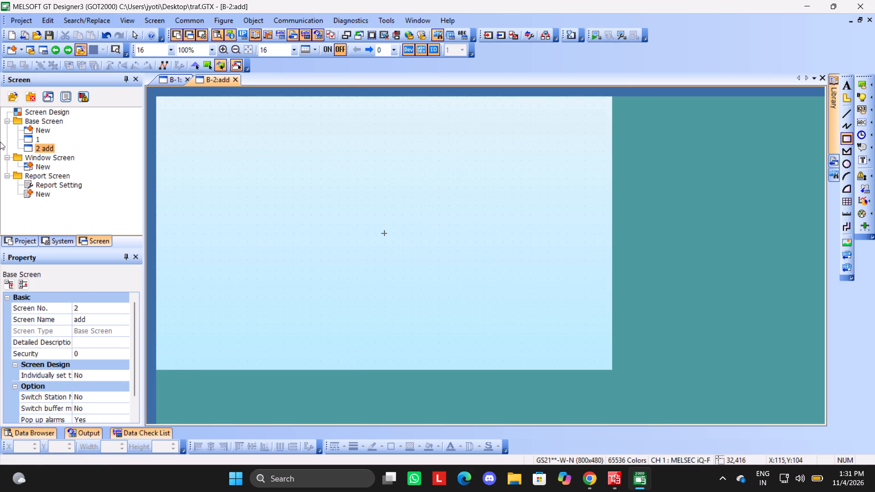
pyautogui.moveTo(154, 96); pyautogui.dragTo(613, 143)
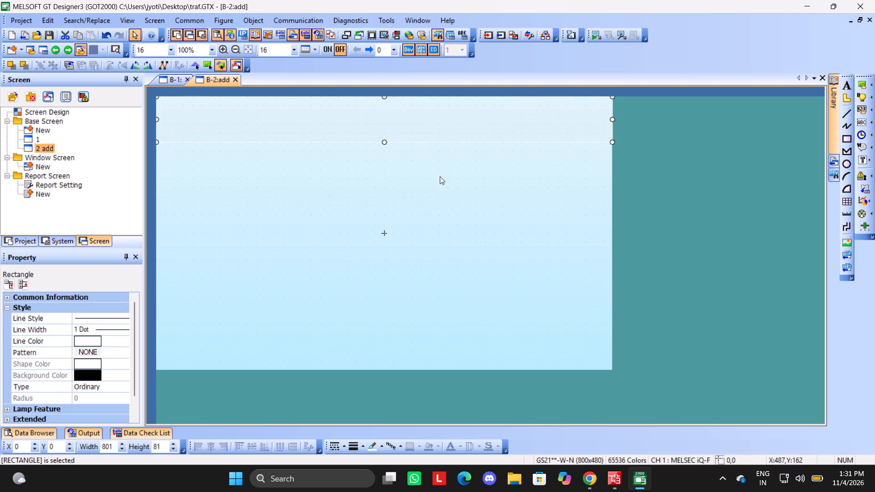
# Fill the header rectangle with pattern 8 and the near-black shape color at the end of the grey column.
pyautogui.doubleClick(448, 143)
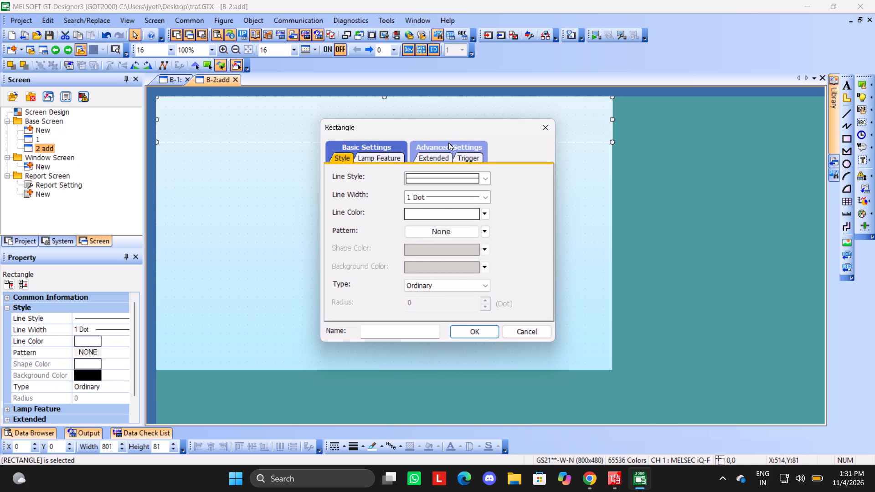
pyautogui.click(484, 229)
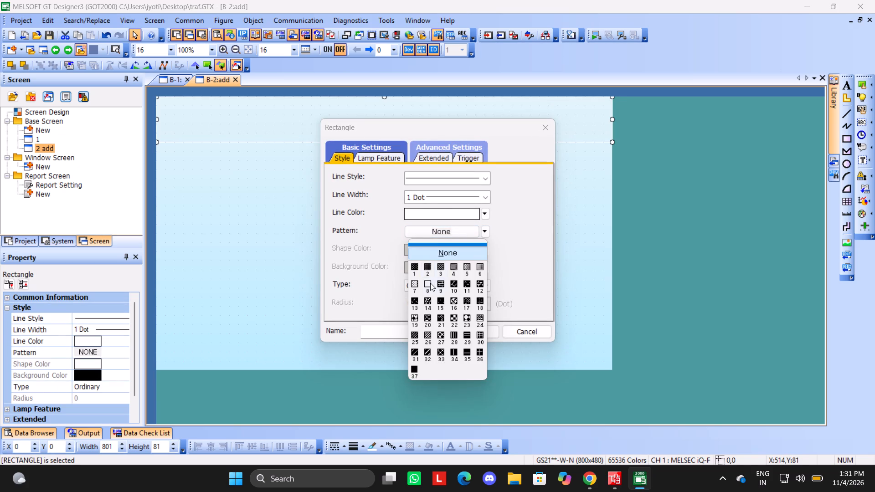
pyautogui.click(430, 283)
pyautogui.click(481, 249)
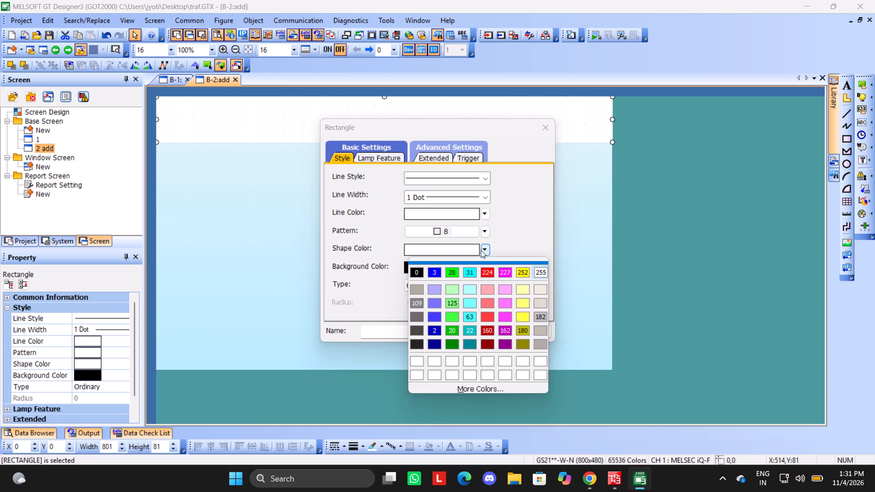
pyautogui.click(437, 343)
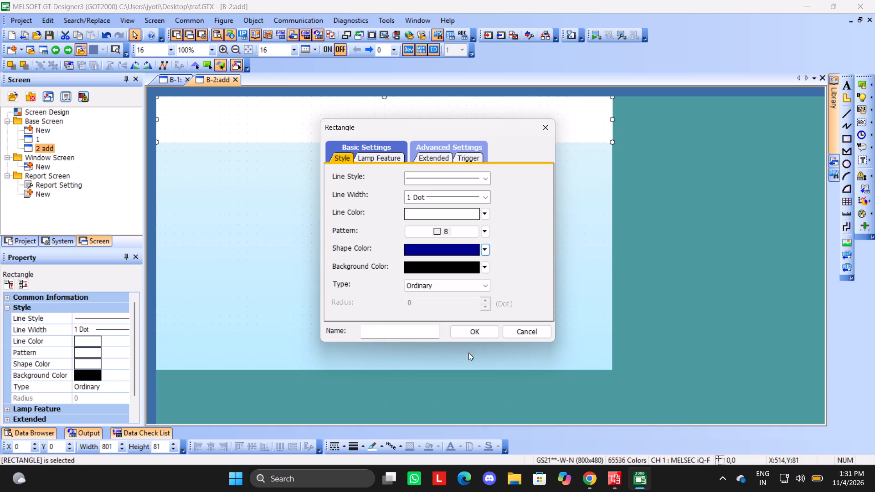
pyautogui.click(487, 249)
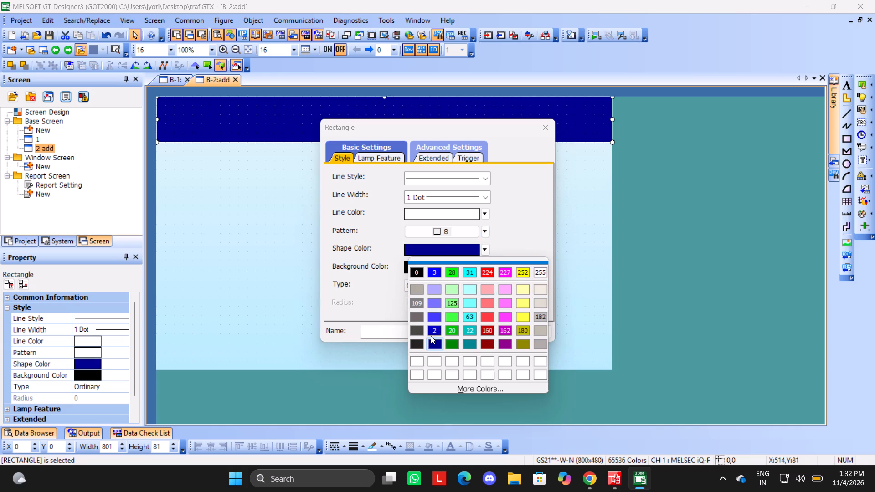
pyautogui.click(418, 341)
pyautogui.click(493, 328)
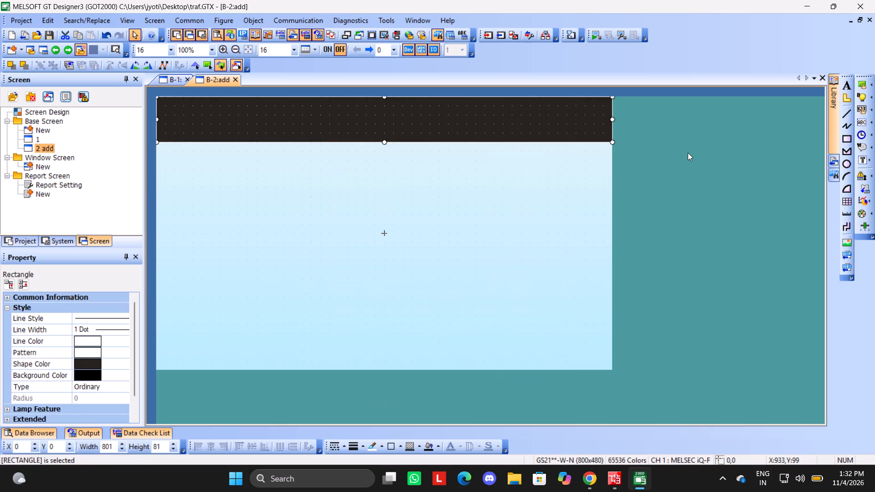
pyautogui.click(688, 153)
pyautogui.click(540, 119)
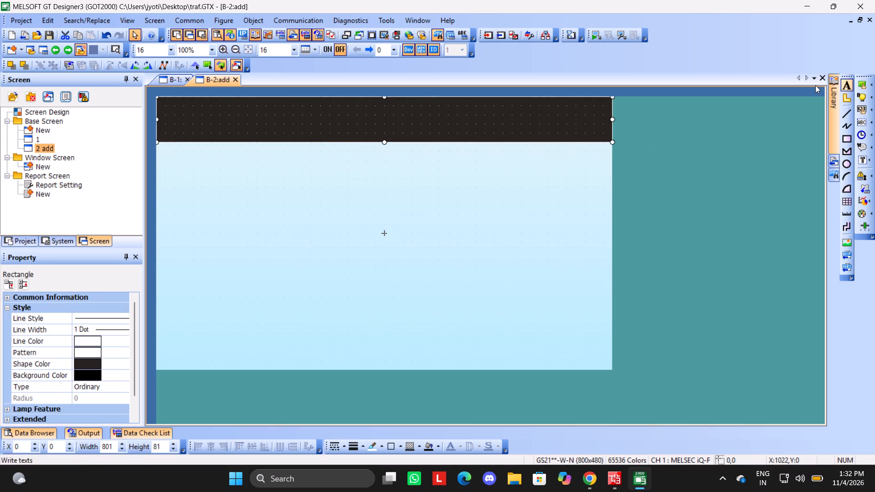
# Add the bold text "WELCOME" on the dark header rectangle, using the Outline font.
pyautogui.click(844, 84)
pyautogui.doubleClick(329, 114)
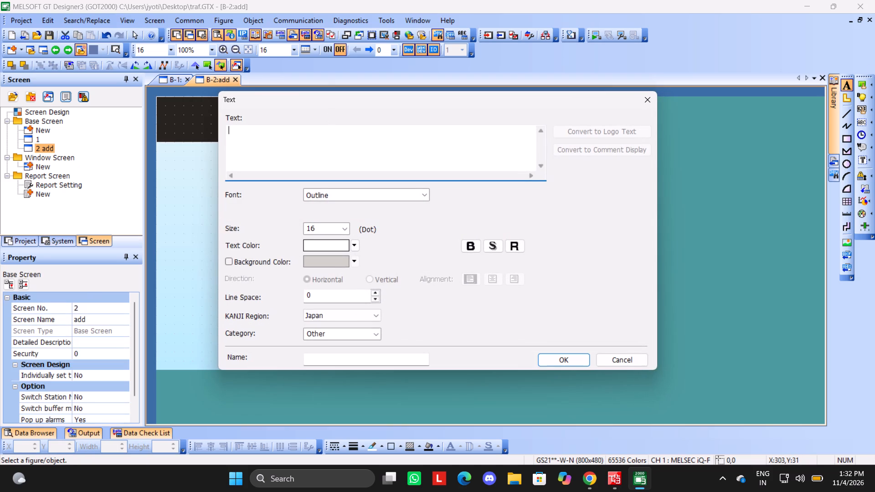
pyautogui.write('welcome')
pyautogui.moveTo(319, 136); pyautogui.dragTo(44, 155)
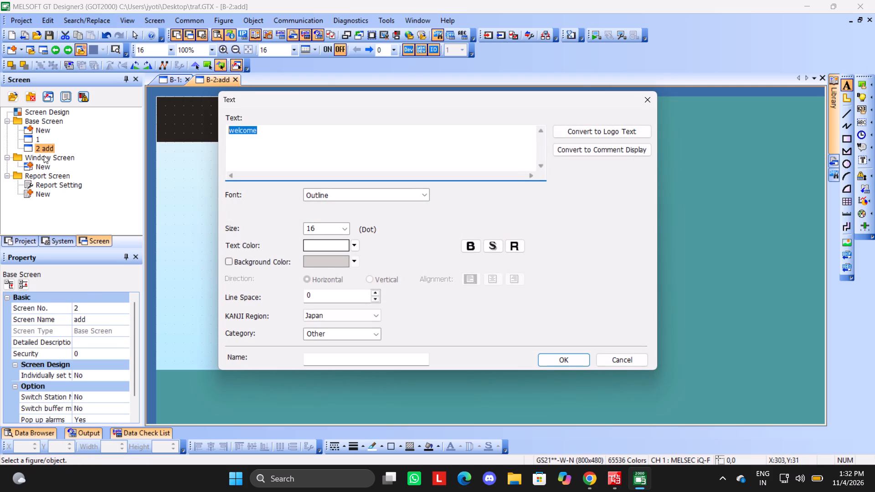
pyautogui.write('WELCOME')
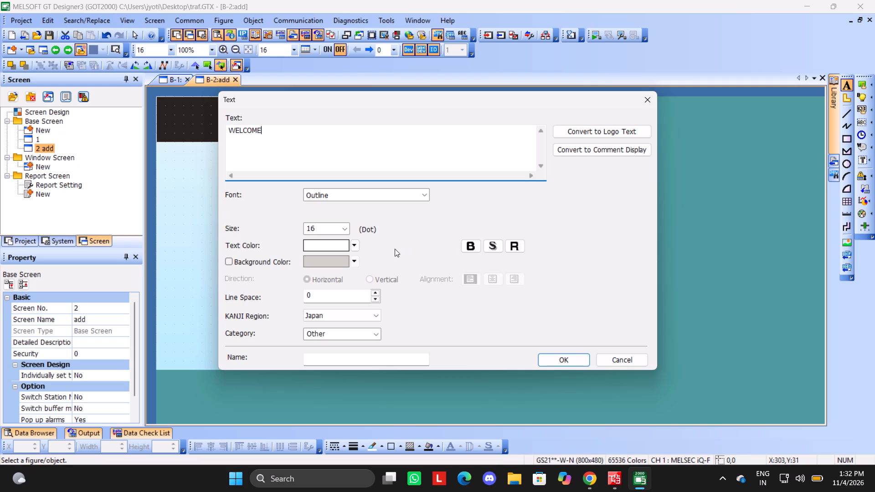
pyautogui.click(475, 249)
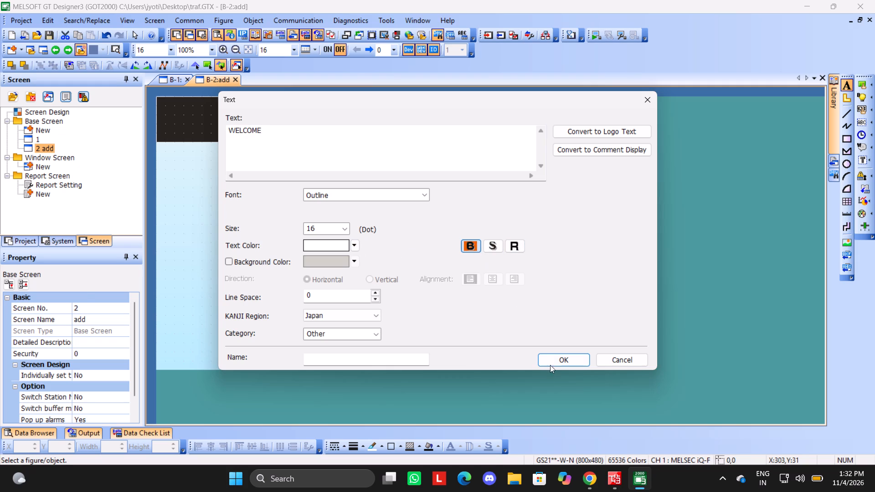
pyautogui.click(551, 361)
# Enlarge the "WELCOME" text to about size 34 and centre it in the header at about X 320, Y 16.
pyautogui.moveTo(373, 123); pyautogui.dragTo(403, 138)
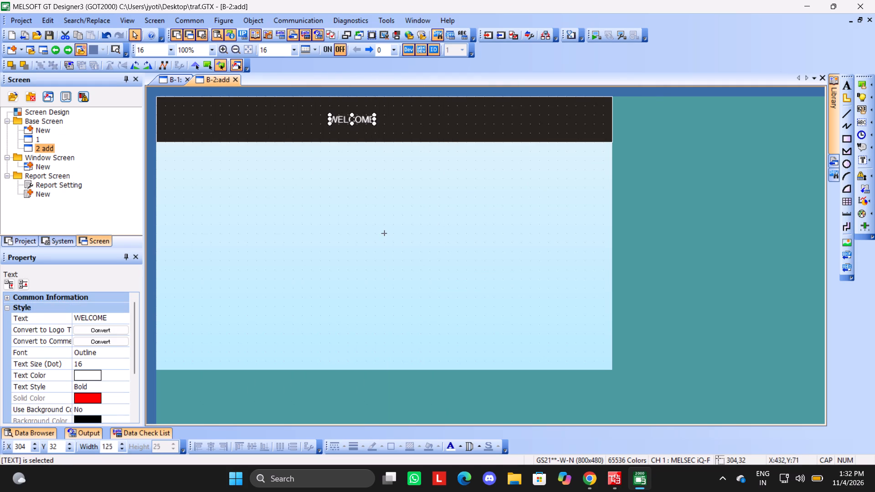
pyautogui.moveTo(403, 138); pyautogui.dragTo(427, 158)
pyautogui.moveTo(389, 125); pyautogui.dragTo(389, 119)
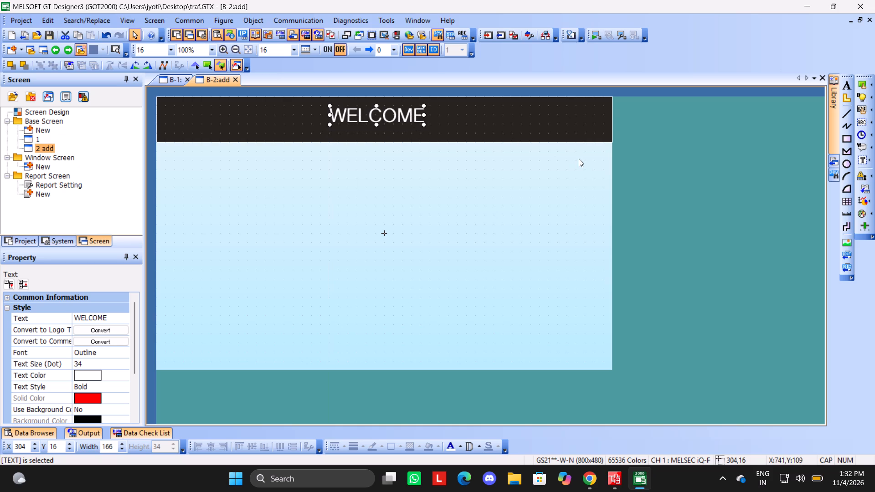
pyautogui.press('Right')
pyautogui.press('Right')
pyautogui.press('Right')
pyautogui.press('Left')
pyautogui.press('Left')
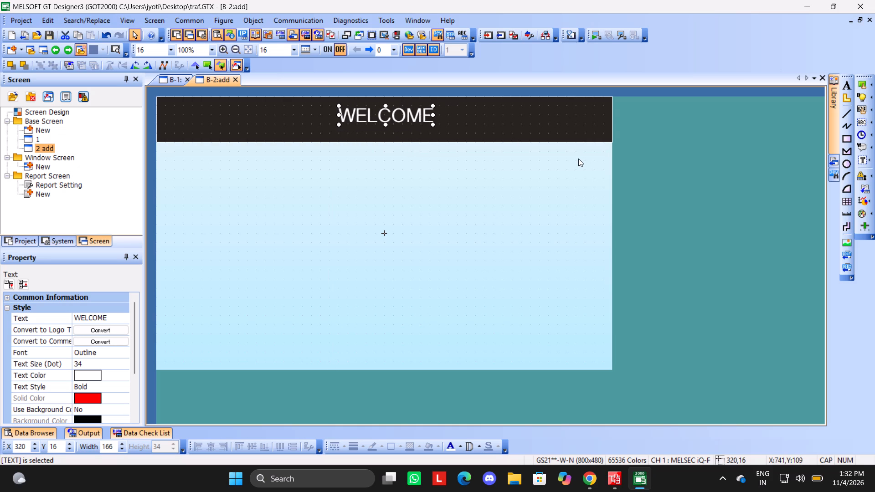
# Nudge the "WELCOME" text leftward along the header to X 272.
pyautogui.press('Left')
pyautogui.press('Right')
pyautogui.press('Right')
pyautogui.press('Left')
pyautogui.press('Left')
pyautogui.press('Left')
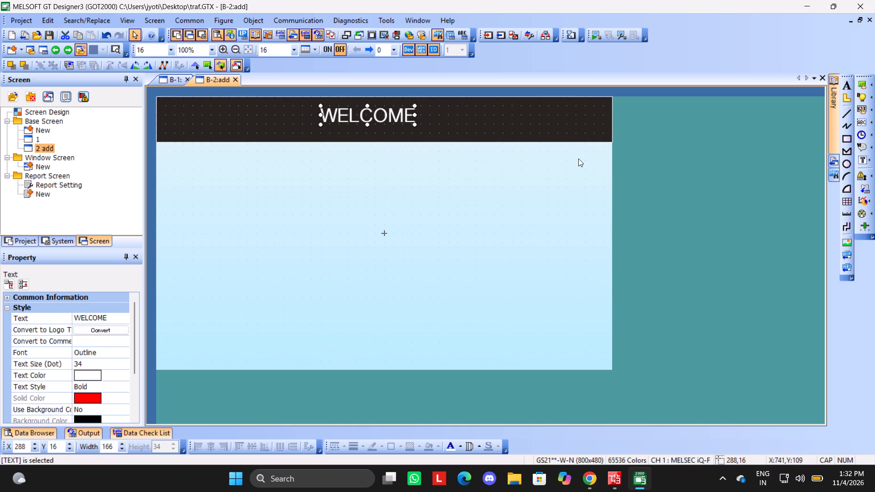
pyautogui.press('Left')
# Set the figure travel distance to 1 and fine-tune the "WELCOME" text's horizontal position to X 302.
pyautogui.click(170, 46)
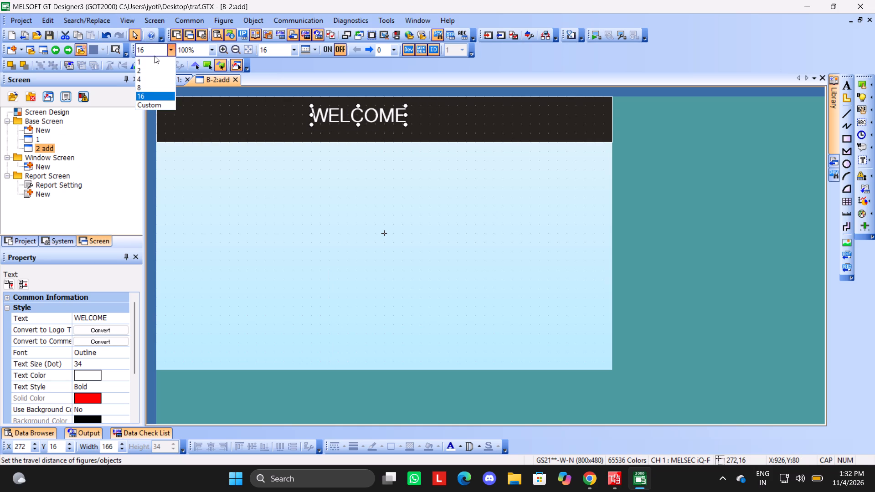
pyautogui.click(150, 60)
pyautogui.press('Left')
pyautogui.press('Left')
pyautogui.press('Left')
pyautogui.press('Left')
pyautogui.press('Left')
pyautogui.press('Left')
pyautogui.press('Left')
pyautogui.press('Left')
pyautogui.press('Left')
pyautogui.press('Left')
pyautogui.press('Left')
pyautogui.press('Left')
pyautogui.press('Left')
pyautogui.press('Left')
pyautogui.press('Left')
pyautogui.press('Left')
pyautogui.press('Left')
pyautogui.press('Left')
pyautogui.press('Left')
pyautogui.press('Left')
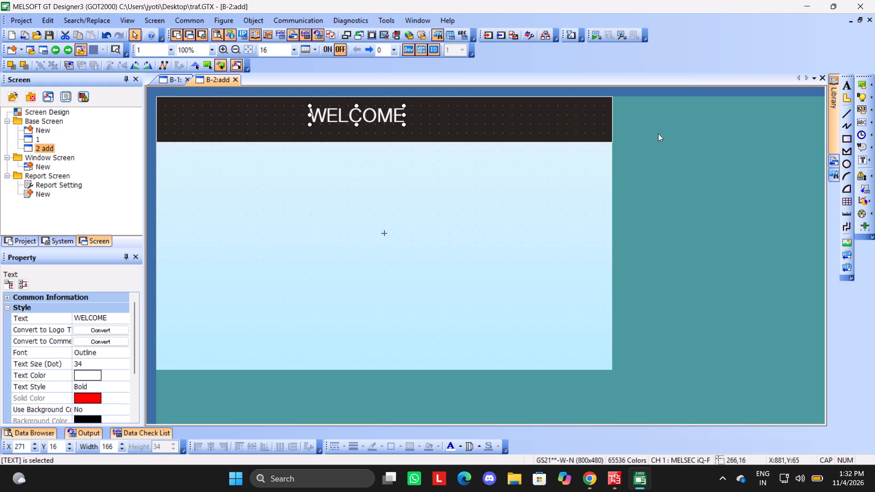
pyautogui.press('Right')
pyautogui.press('Right')
pyautogui.press('Right')
pyautogui.press('Right')
pyautogui.press('Right')
pyautogui.press('Right')
pyautogui.press('Right')
pyautogui.press('Right')
pyautogui.press('Right')
pyautogui.press('Right')
pyautogui.press('Right')
pyautogui.press('Right')
pyautogui.press('Right')
pyautogui.press('Right')
pyautogui.press('Right')
pyautogui.press('Right')
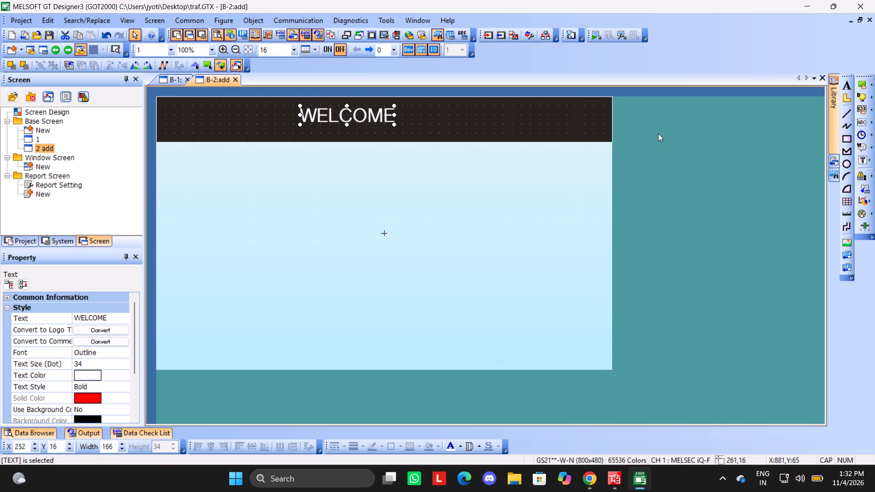
pyautogui.press('Right')
pyautogui.press('Right')
pyautogui.press('Right')
pyautogui.press('Right')
pyautogui.press('Right')
pyautogui.press('Right')
pyautogui.press('Right')
pyautogui.press('Right')
pyautogui.press('Right')
pyautogui.press('Right')
pyautogui.press('Right')
pyautogui.press('Right')
pyautogui.press('Right')
pyautogui.press('Right')
pyautogui.press('Right')
pyautogui.press('Right')
pyautogui.press('Right')
pyautogui.press('Right')
pyautogui.press('Right')
pyautogui.press('Right')
pyautogui.press('Right')
pyautogui.press('Right')
pyautogui.press('Right')
pyautogui.press('Right')
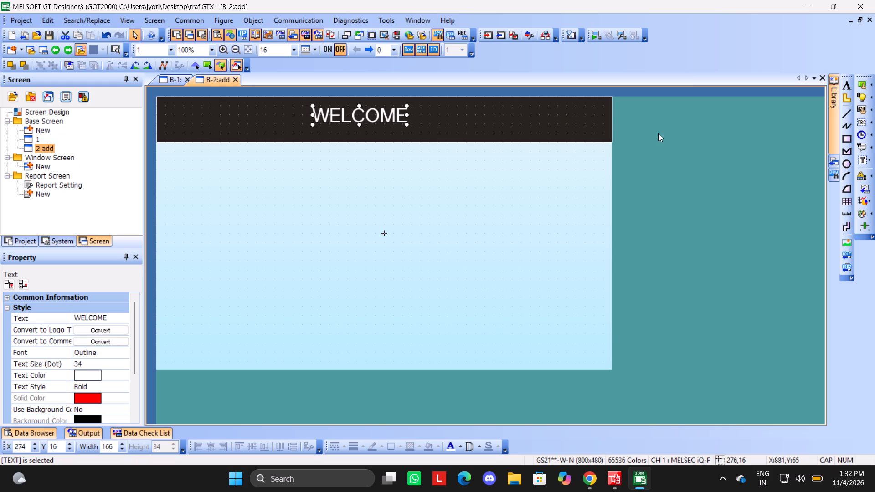
pyautogui.press('Right')
pyautogui.press('Right')
pyautogui.press('Right')
pyautogui.press('Right')
pyautogui.press('Right')
pyautogui.press('Right')
pyautogui.press('Right')
pyautogui.press('Right')
pyautogui.press('Right')
pyautogui.press('Right')
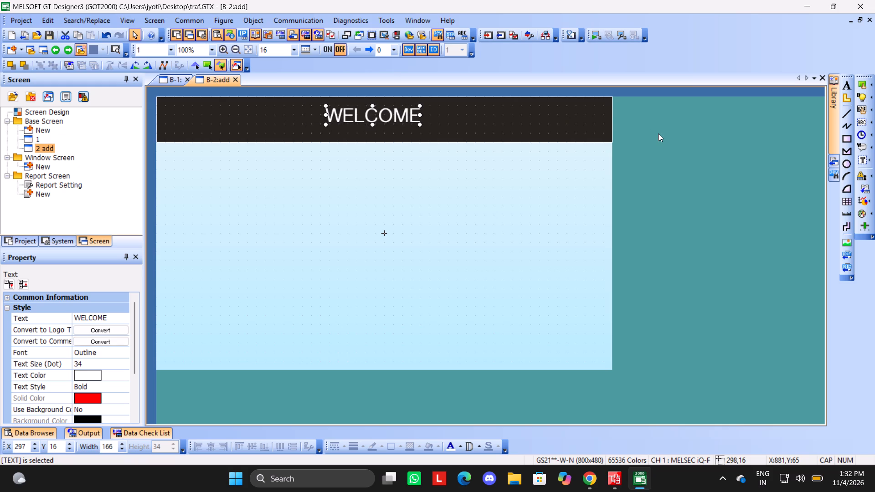
pyautogui.press('Right')
pyautogui.press('Right')
pyautogui.press('Right')
pyautogui.press('Right')
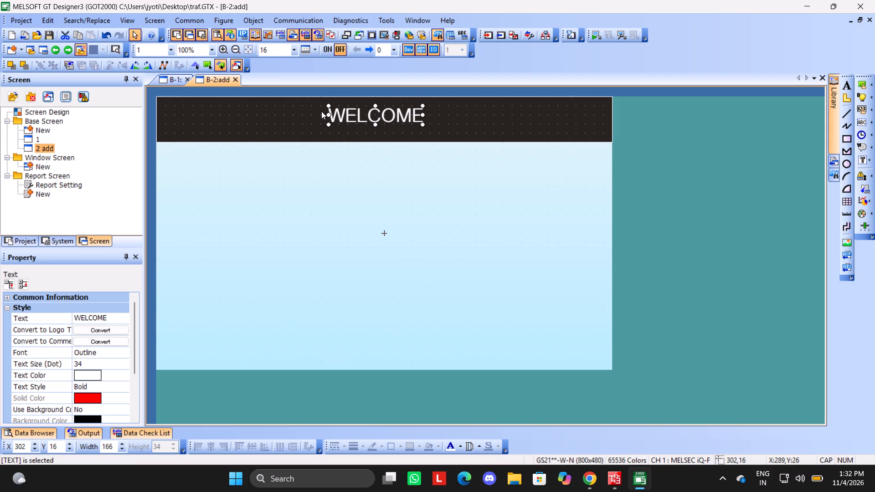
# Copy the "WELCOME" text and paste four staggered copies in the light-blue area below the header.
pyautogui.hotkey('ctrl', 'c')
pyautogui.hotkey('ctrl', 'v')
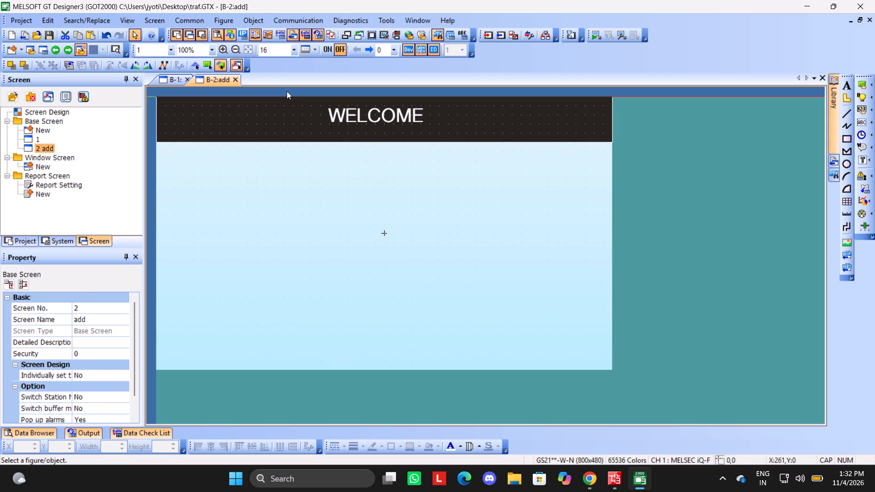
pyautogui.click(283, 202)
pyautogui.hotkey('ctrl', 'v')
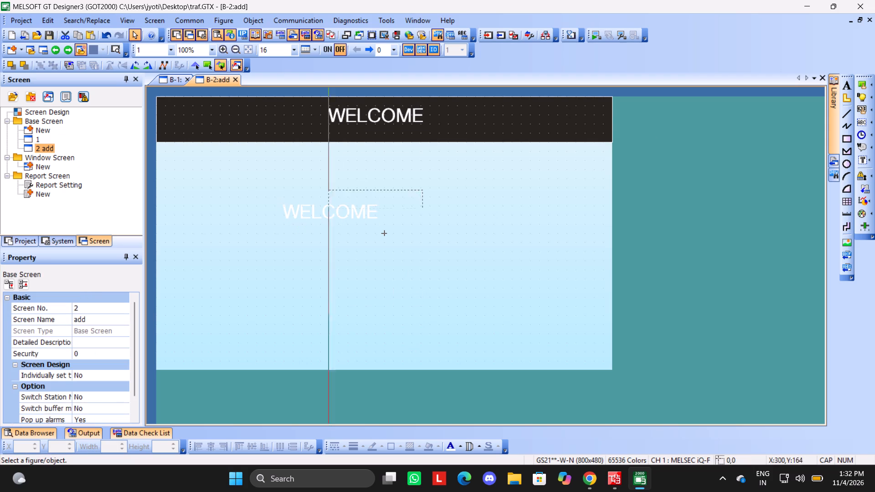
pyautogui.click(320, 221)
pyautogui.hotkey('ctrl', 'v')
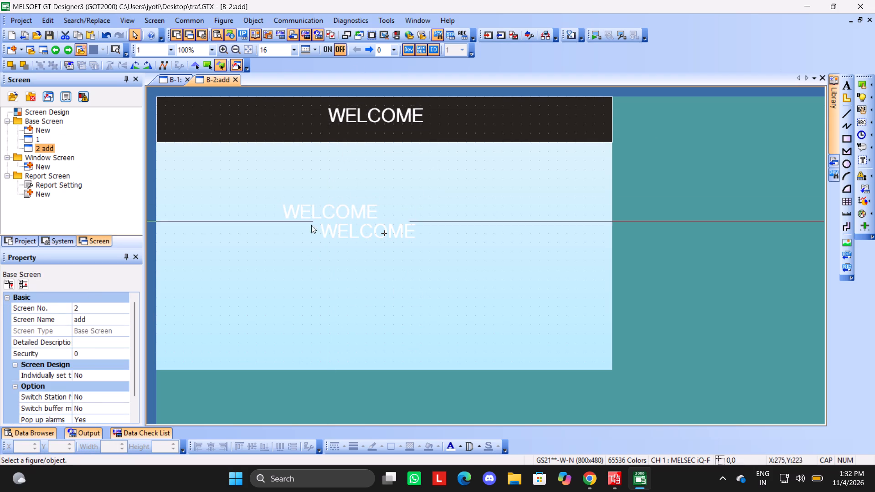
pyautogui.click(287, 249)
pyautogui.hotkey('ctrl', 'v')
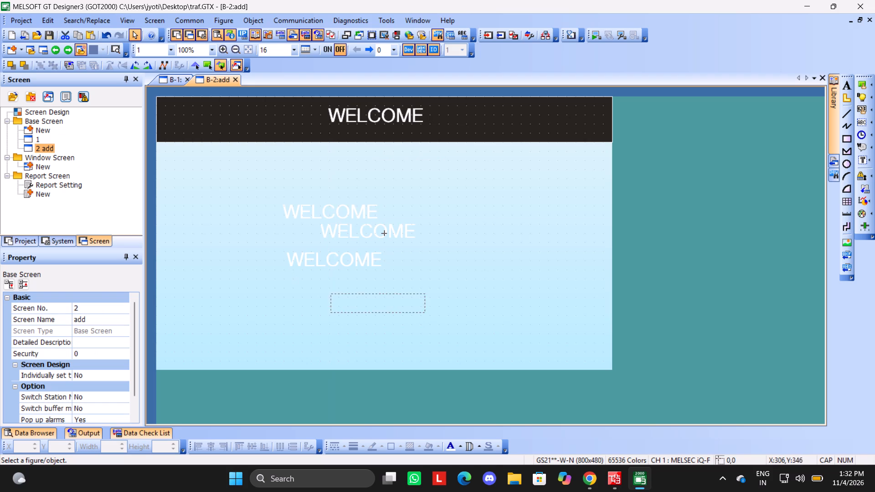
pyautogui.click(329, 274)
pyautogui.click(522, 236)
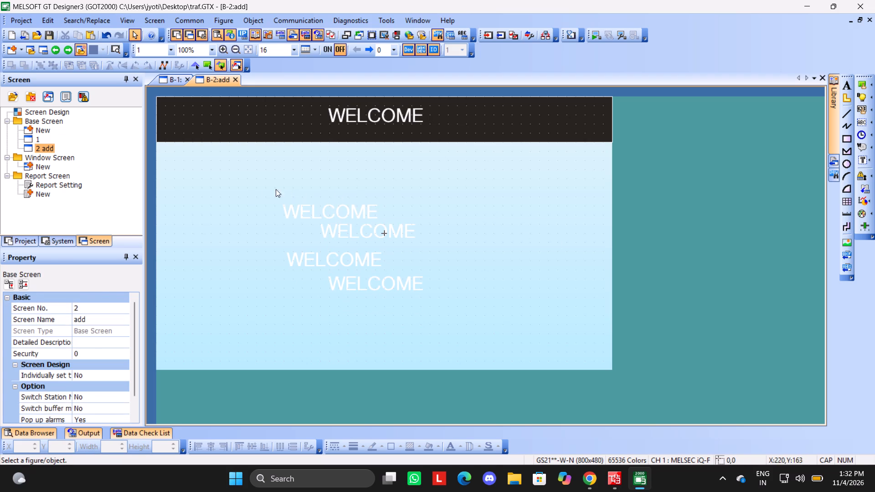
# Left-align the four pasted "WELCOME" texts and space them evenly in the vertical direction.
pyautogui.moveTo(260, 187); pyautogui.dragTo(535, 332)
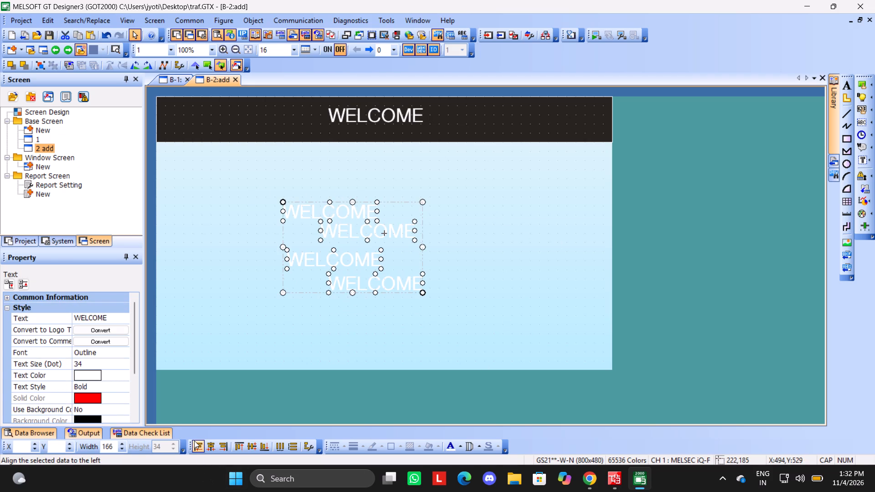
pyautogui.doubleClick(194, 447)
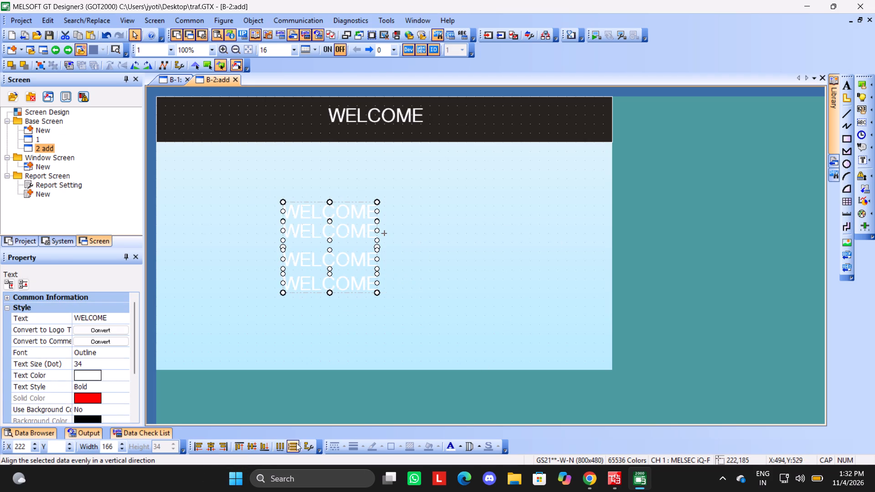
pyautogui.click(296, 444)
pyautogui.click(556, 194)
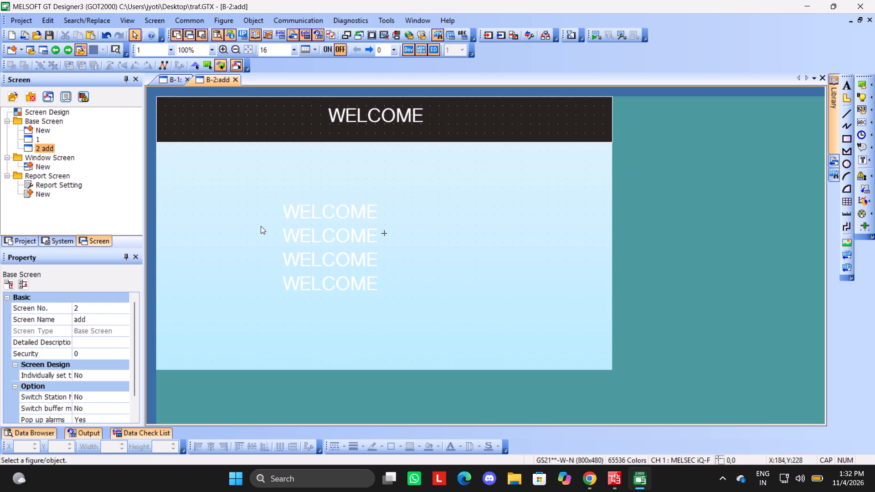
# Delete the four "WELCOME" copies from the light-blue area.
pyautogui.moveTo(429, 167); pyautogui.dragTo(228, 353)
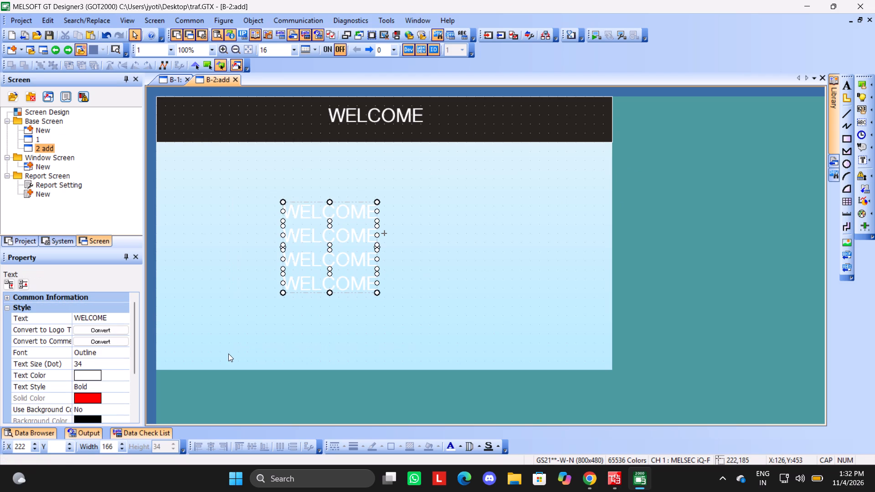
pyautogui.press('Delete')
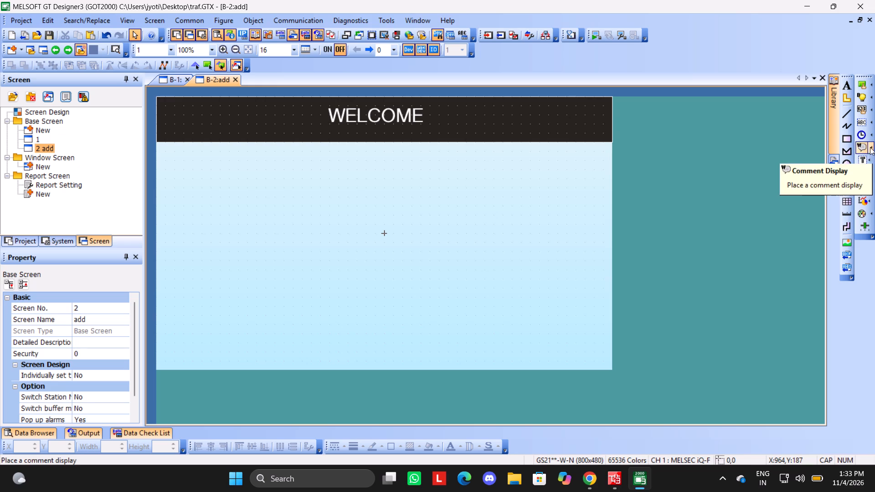
# Add a date display near the header's upper-left corner at about X 17, Y 10, keeping the yy/mm/dd format.
pyautogui.click(872, 138)
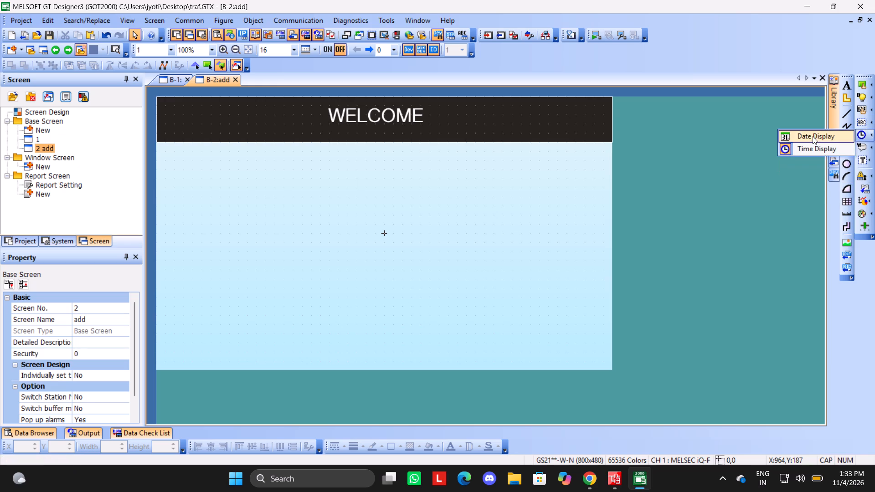
pyautogui.click(813, 136)
pyautogui.moveTo(166, 102); pyautogui.dragTo(226, 118)
pyautogui.doubleClick(217, 113)
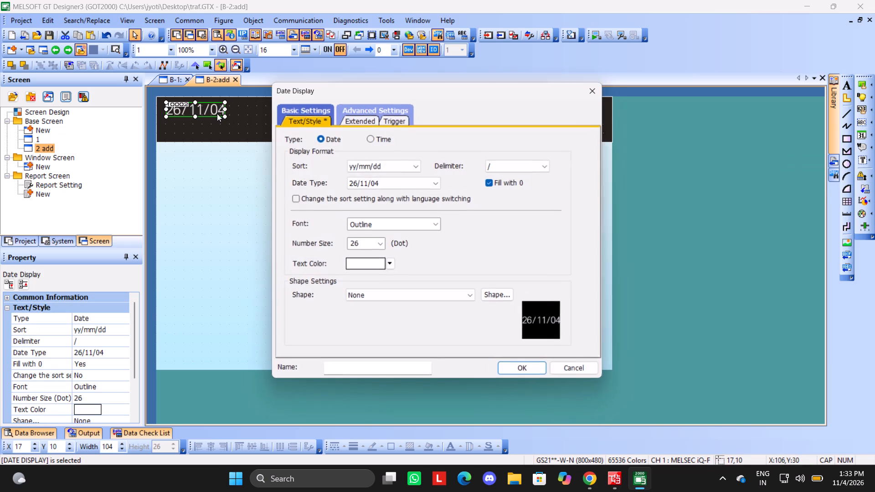
pyautogui.click(380, 180)
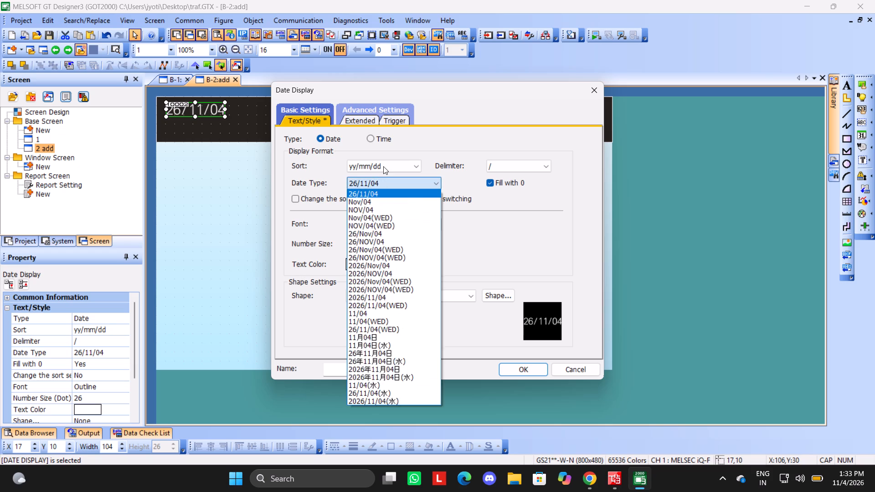
pyautogui.click(383, 166)
pyautogui.click(383, 166)
pyautogui.click(383, 166)
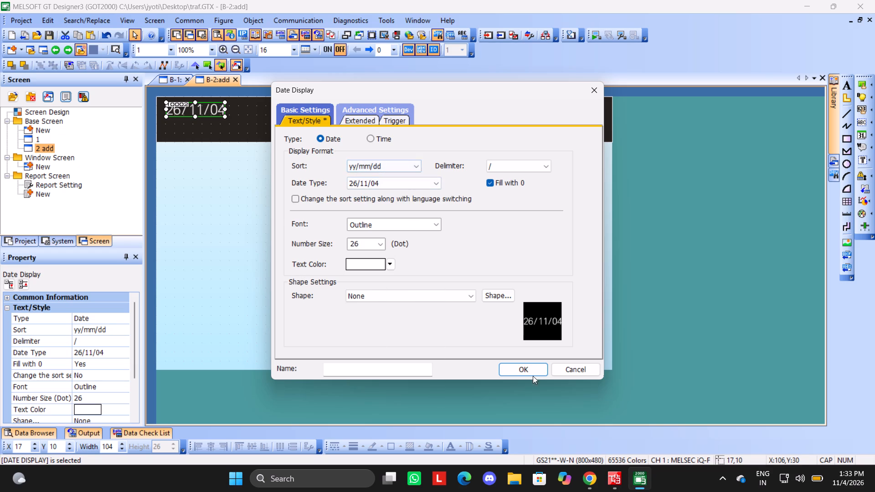
pyautogui.click(528, 372)
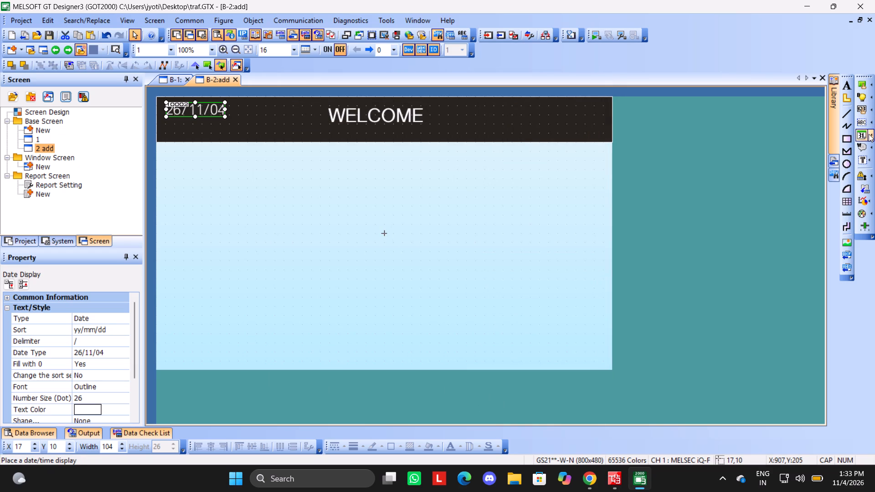
# Add a time display in the header directly below the date, at about X 18, Y 43.
pyautogui.click(869, 134)
pyautogui.click(820, 152)
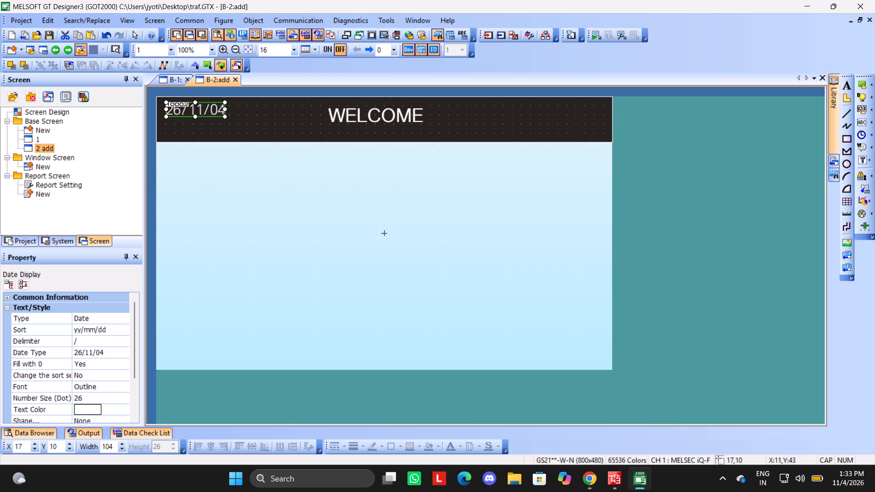
pyautogui.moveTo(166, 121); pyautogui.dragTo(243, 136)
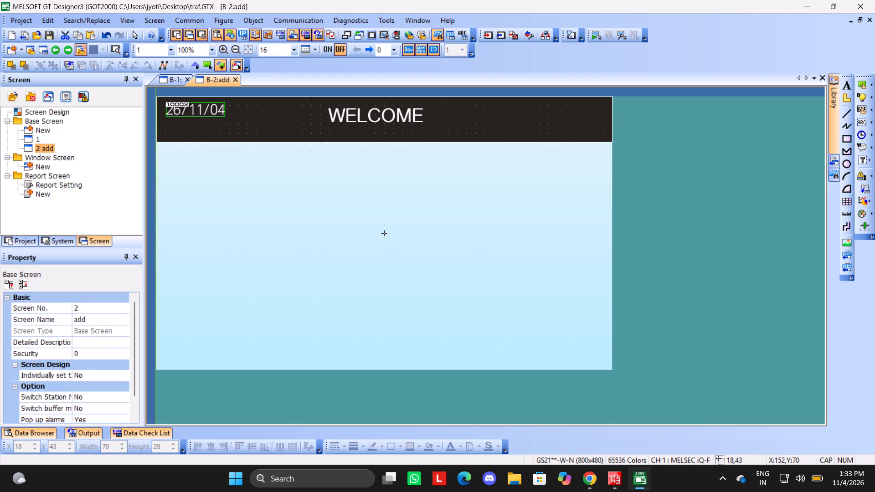
pyautogui.moveTo(243, 136); pyautogui.dragTo(246, 137)
pyautogui.click(276, 181)
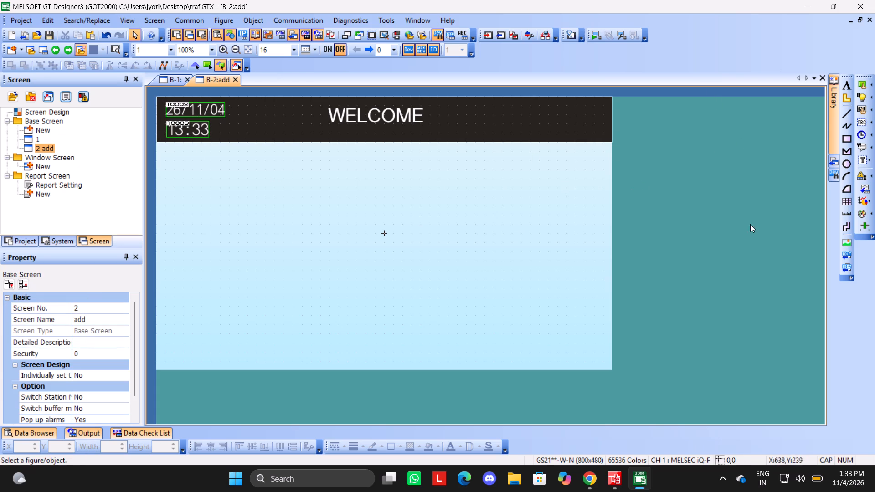
# Copy the dark header rectangle and paste it as a full-width footer along the bottom edge of the "add" screen.
pyautogui.click(547, 124)
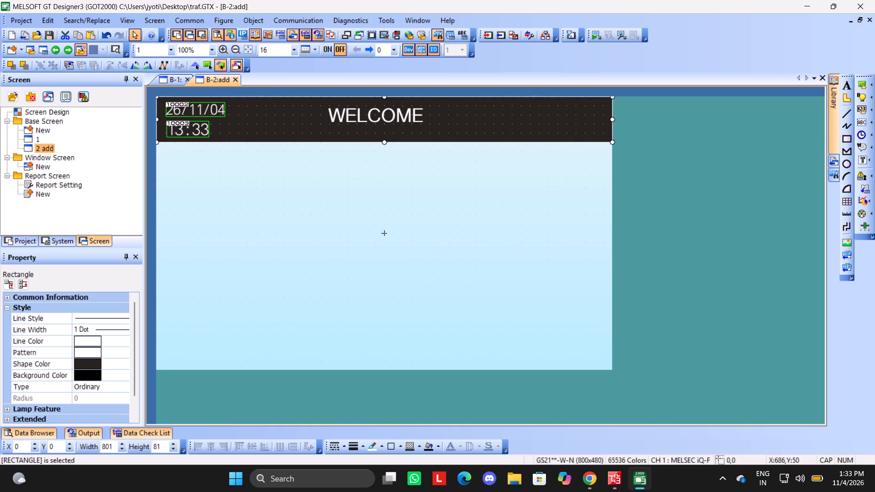
pyautogui.hotkey('ctrl', 'c')
pyautogui.hotkey('ctrl', 'v')
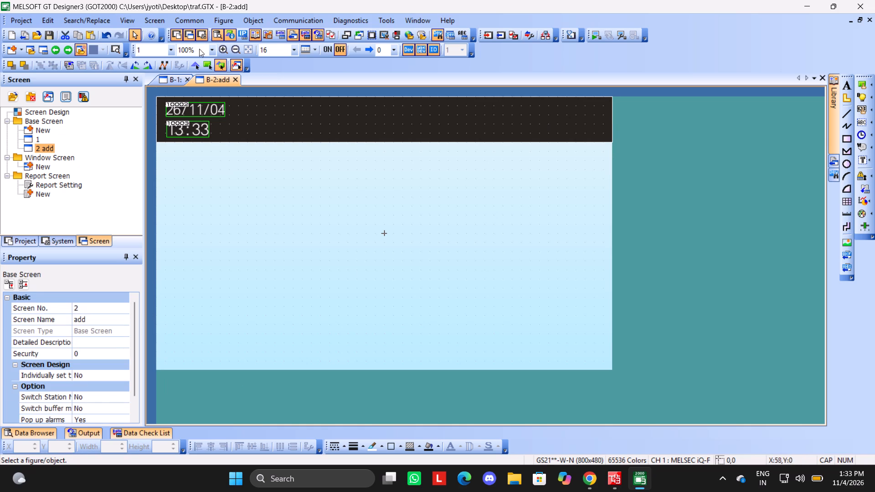
pyautogui.click(157, 325)
pyautogui.click(674, 268)
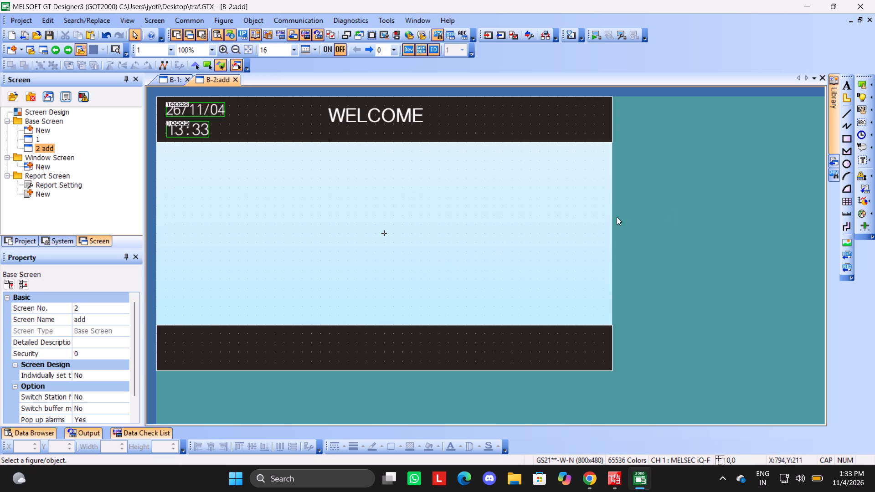
pyautogui.click(672, 214)
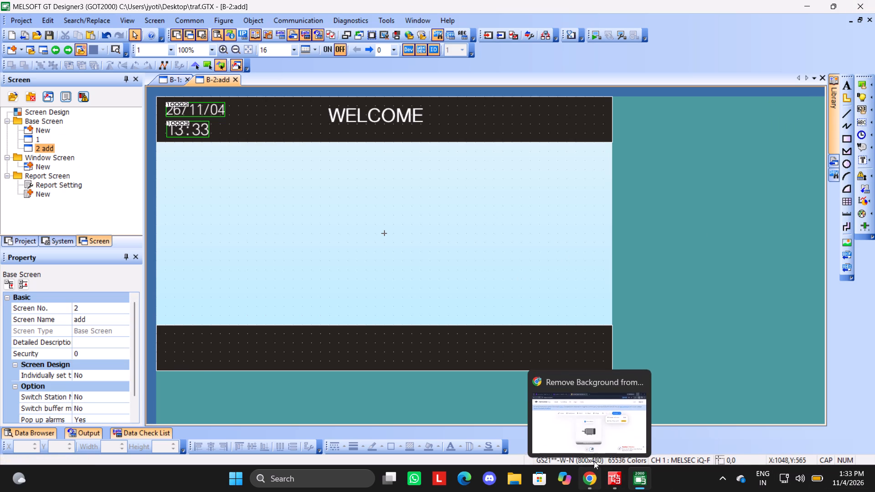
# Insert the electric-motor-icon PNG from Downloads onto the "add" screen at about X 161, Y 128.
pyautogui.click(844, 242)
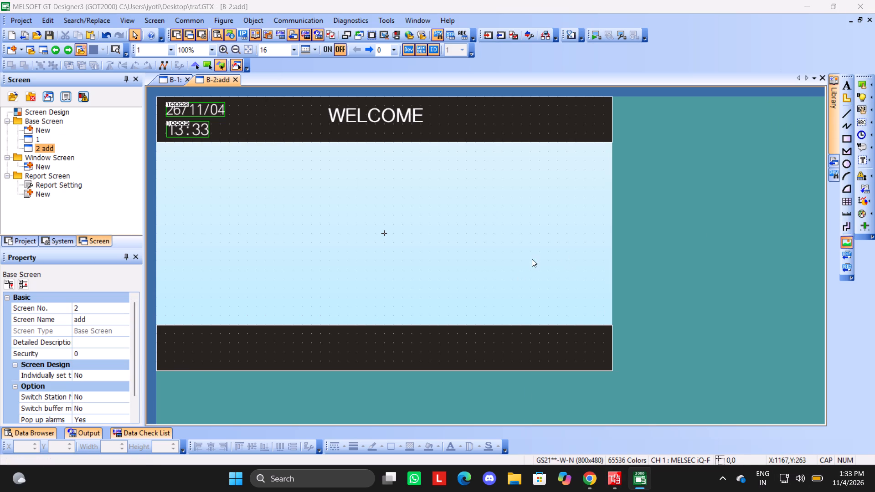
pyautogui.click(401, 172)
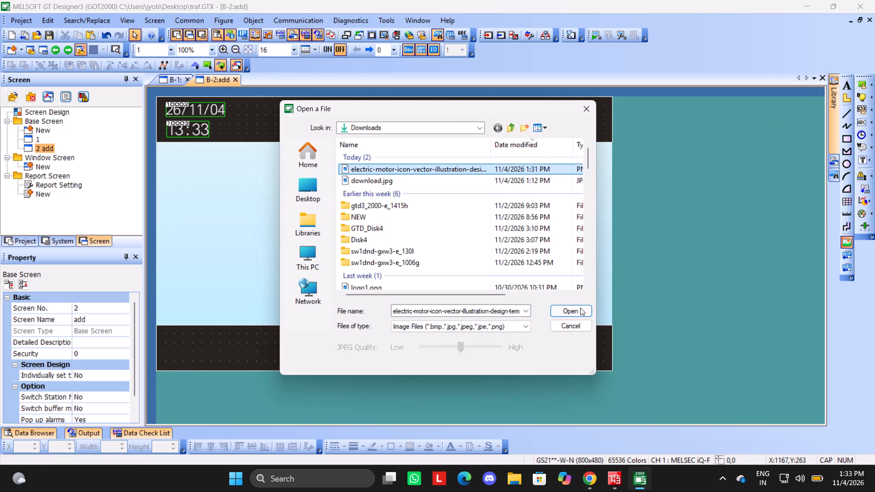
pyautogui.click(580, 307)
pyautogui.click(248, 171)
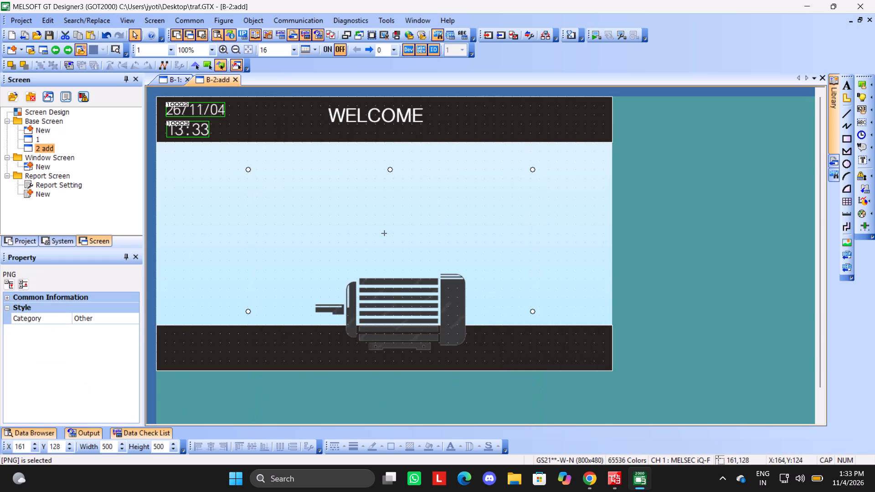
# Shrink the motor image to about 230 by 226 dots and centre it between the header and footer at about X 274, Y 130.
pyautogui.moveTo(250, 168); pyautogui.dragTo(360, 313)
pyautogui.moveTo(412, 371); pyautogui.dragTo(406, 354)
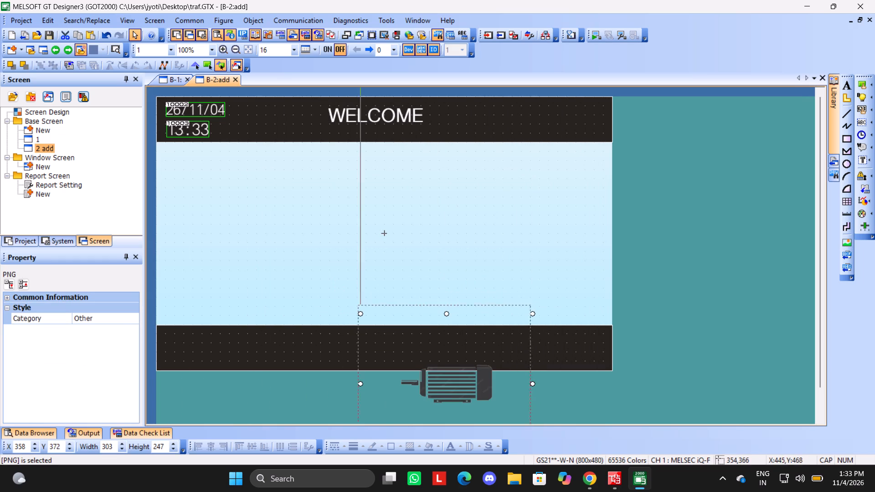
pyautogui.moveTo(406, 354); pyautogui.dragTo(372, 206)
pyautogui.moveTo(493, 149); pyautogui.dragTo(461, 149)
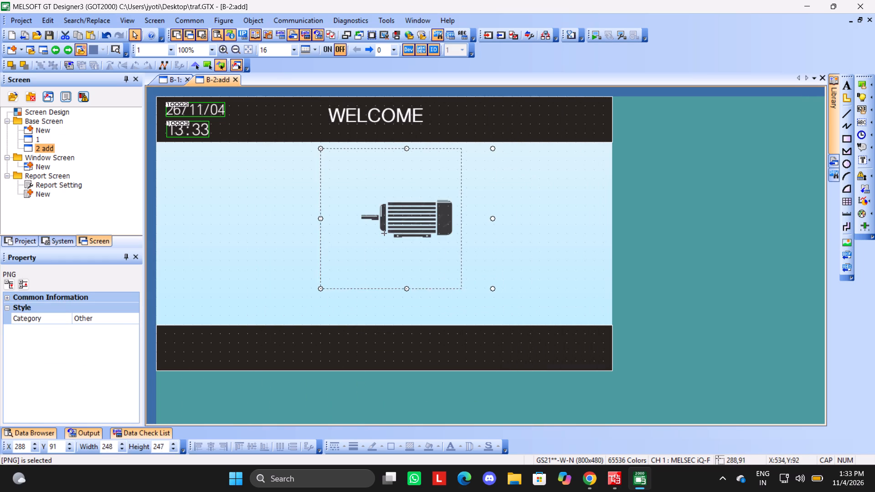
pyautogui.moveTo(461, 149); pyautogui.dragTo(451, 160)
pyautogui.moveTo(393, 228); pyautogui.dragTo(385, 238)
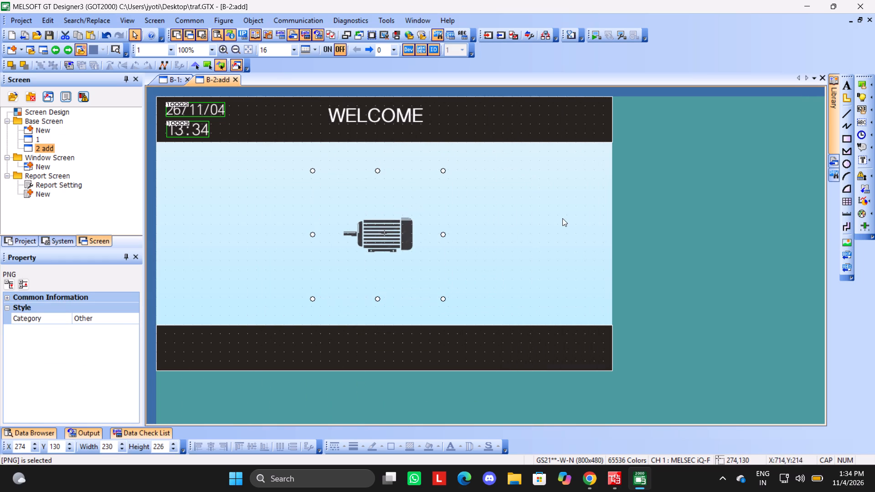
# Place a switch about 258 by 246 dots over the motor image and set its shape to None.
pyautogui.click(724, 184)
pyautogui.click(864, 79)
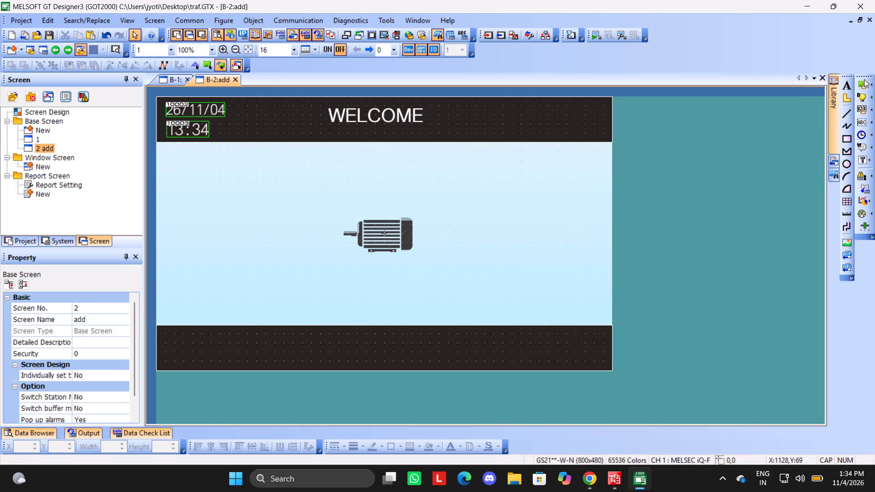
pyautogui.moveTo(313, 164); pyautogui.dragTo(459, 303)
pyautogui.doubleClick(417, 251)
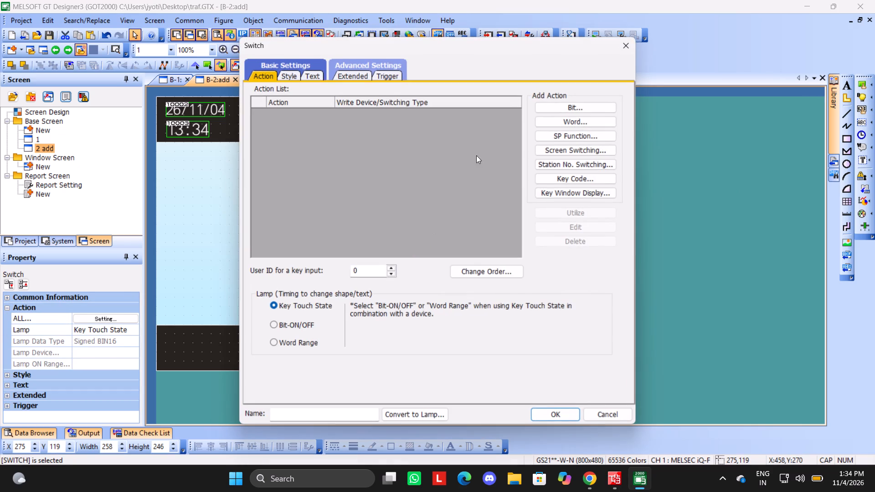
pyautogui.click(293, 76)
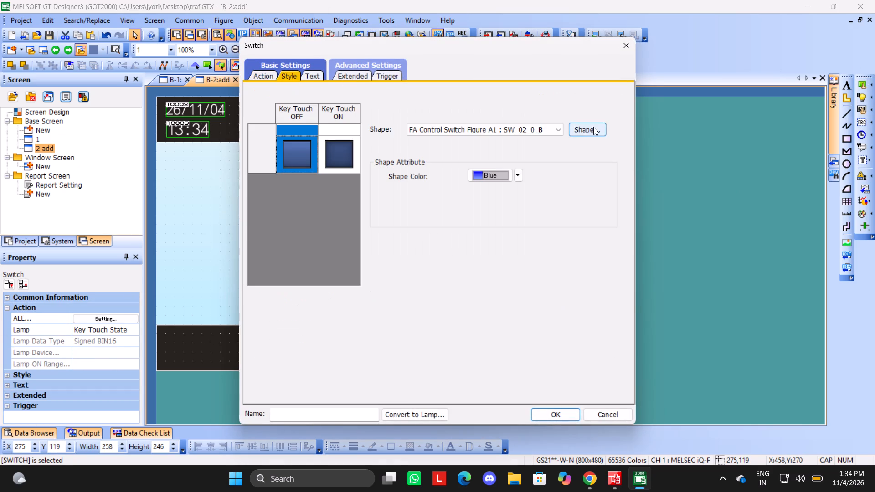
pyautogui.click(593, 127)
pyautogui.click(612, 100)
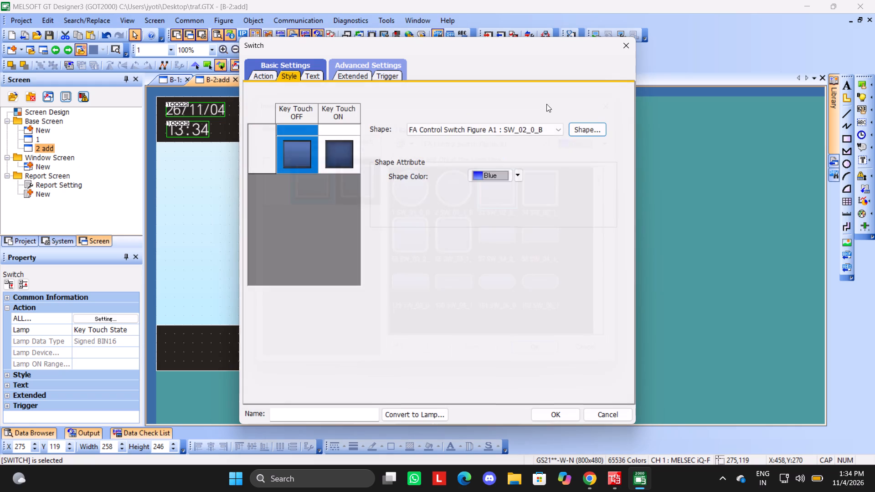
pyautogui.click(562, 131)
pyautogui.click(486, 136)
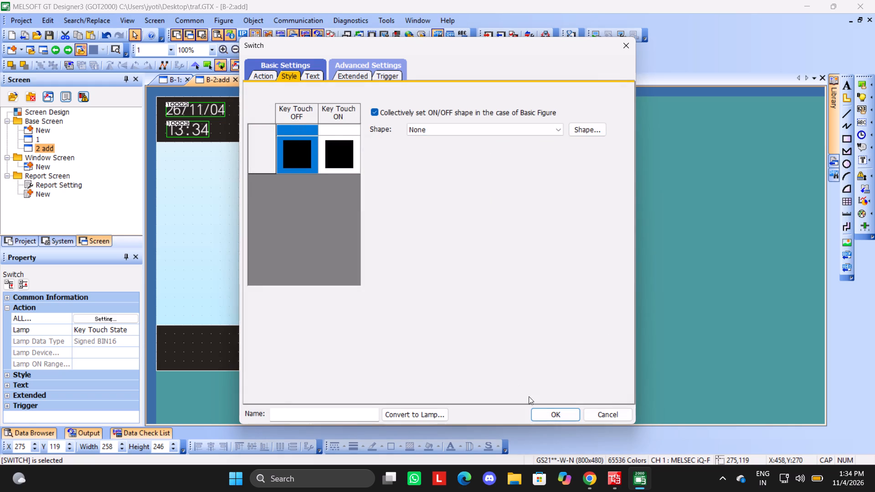
# Give the motor switch a momentary bit action on device X0.
pyautogui.click(316, 73)
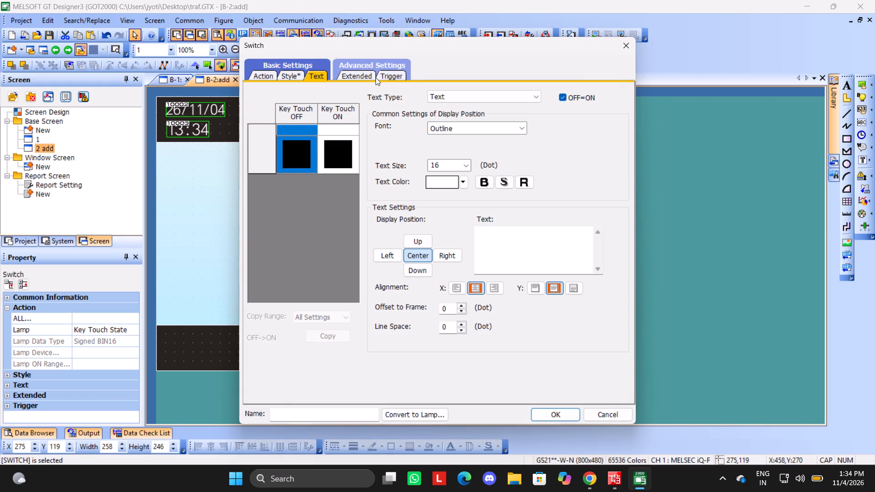
pyautogui.click(263, 77)
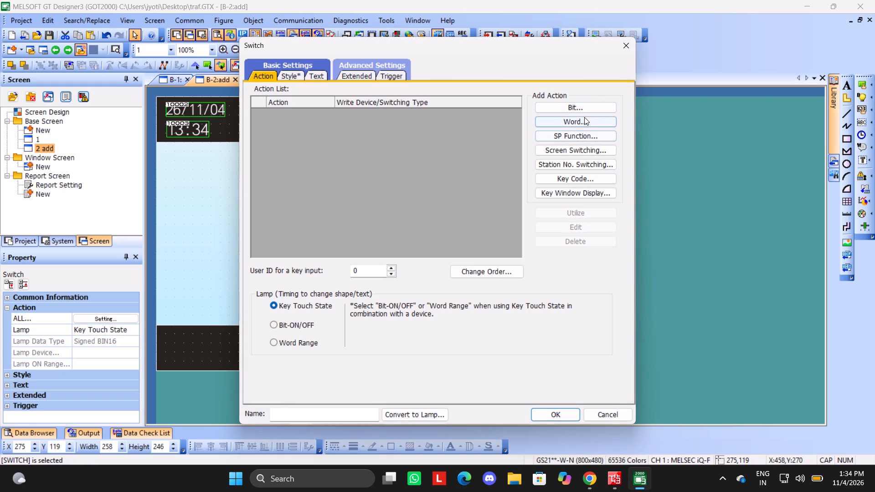
pyautogui.click(583, 112)
pyautogui.press('x')
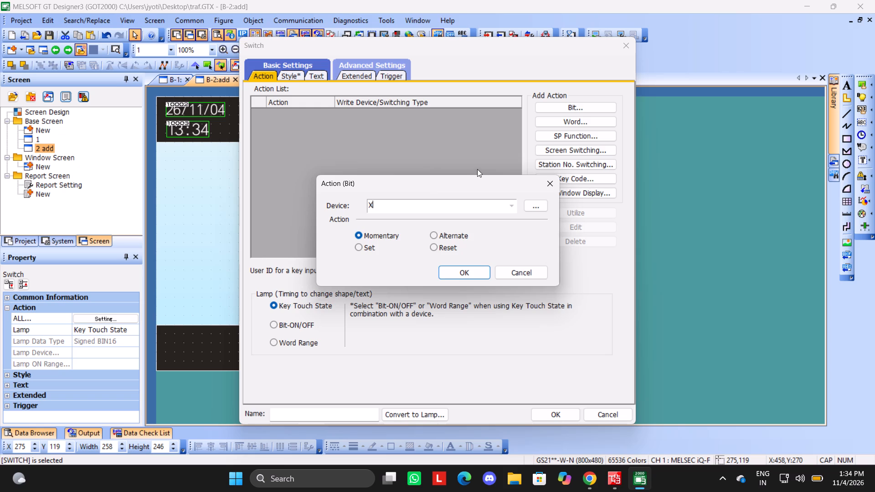
pyautogui.press('0')
pyautogui.click(521, 354)
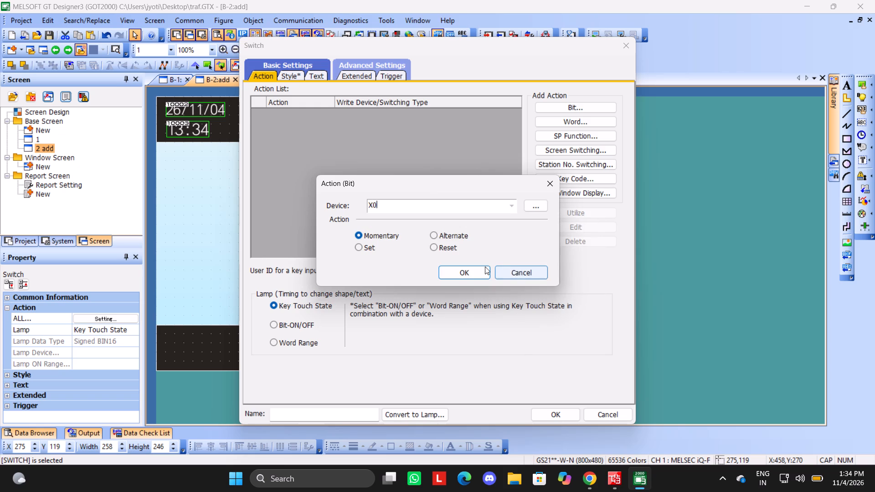
pyautogui.click(482, 267)
pyautogui.click(548, 416)
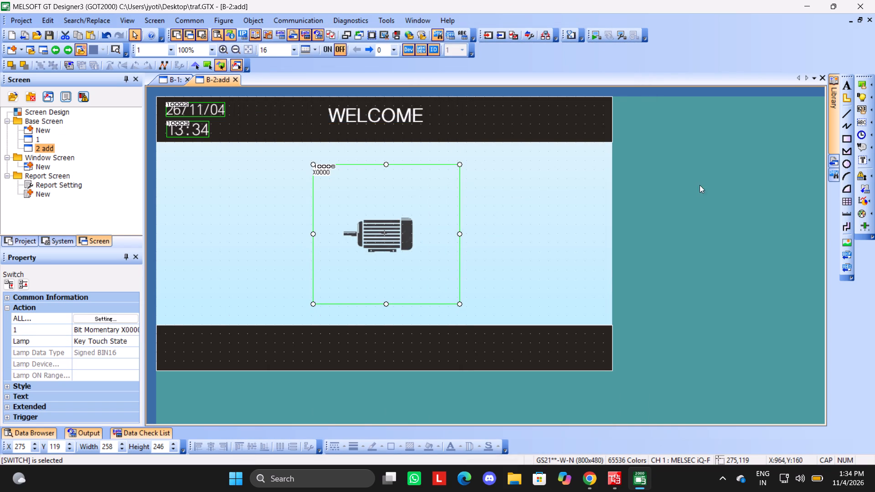
# Group the transparent X0 switch with the motor image beneath it.
pyautogui.click(520, 182)
pyautogui.moveTo(537, 146); pyautogui.dragTo(277, 329)
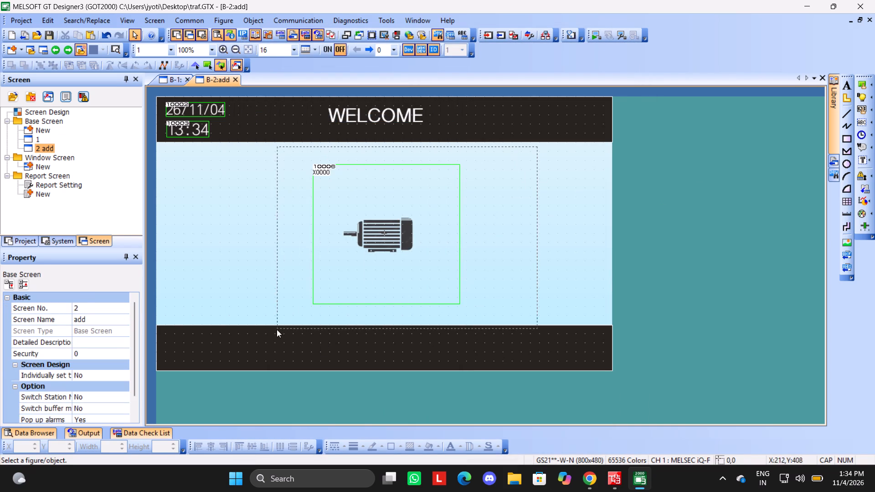
pyautogui.moveTo(277, 329); pyautogui.dragTo(276, 330)
pyautogui.rightClick(391, 236)
pyautogui.click(424, 224)
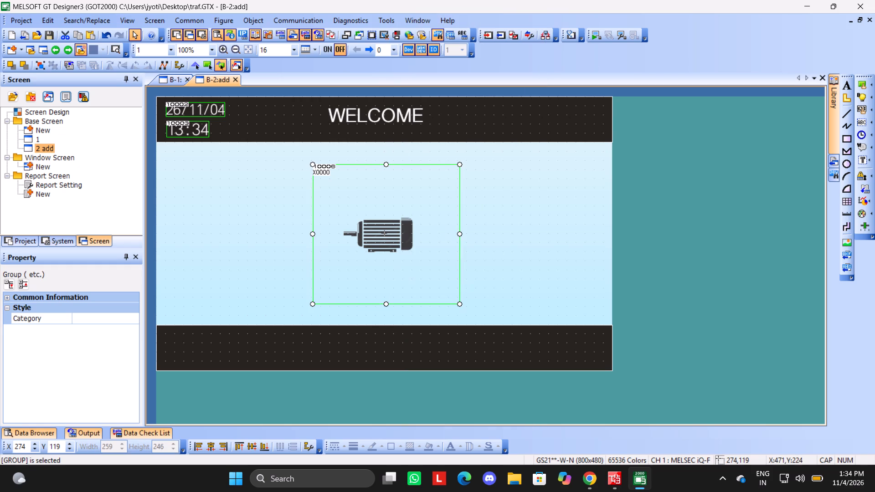
# Preview the "add" screen and try operating the motor switch in it.
pyautogui.click(580, 210)
pyautogui.click(131, 18)
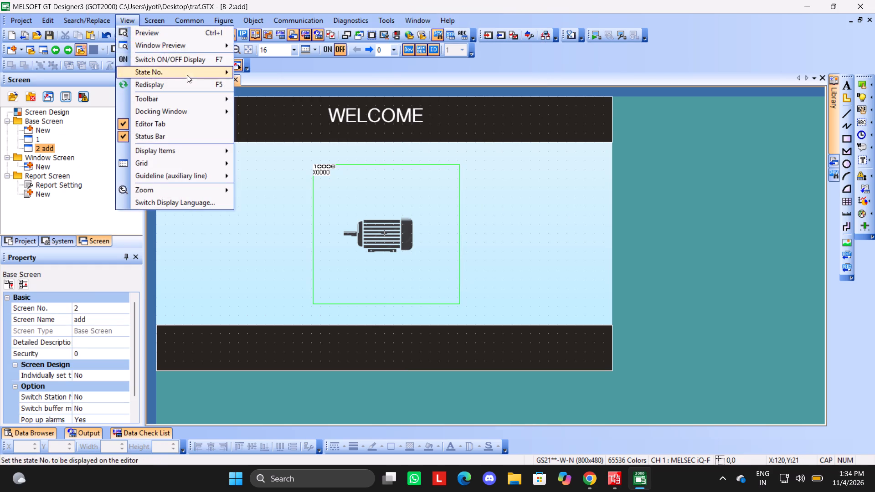
pyautogui.click(170, 38)
pyautogui.click(216, 205)
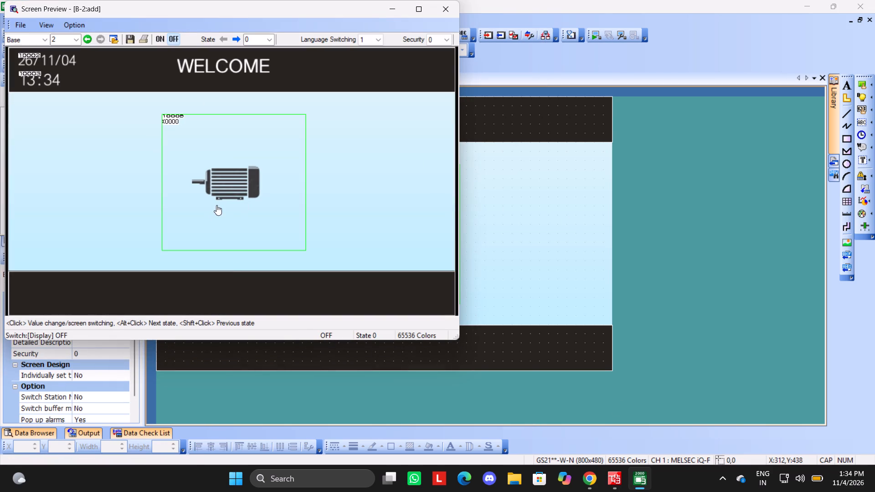
pyautogui.click(227, 193)
pyautogui.click(228, 203)
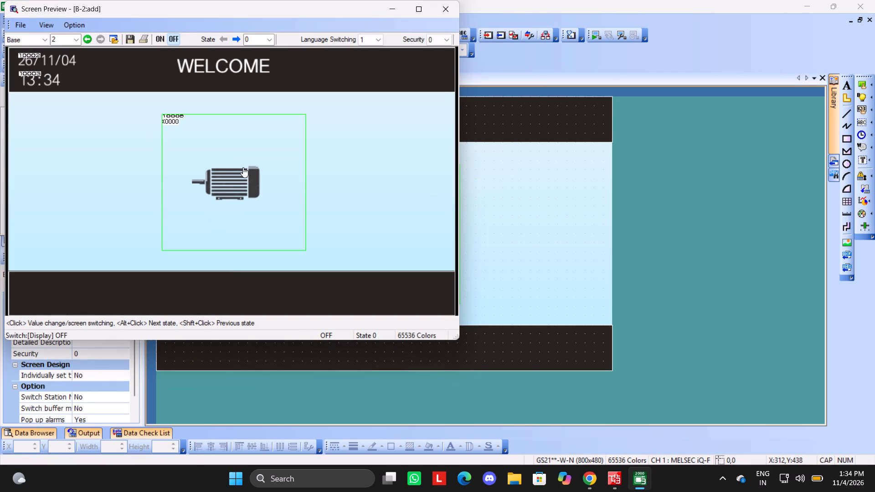
pyautogui.click(243, 167)
pyautogui.click(249, 206)
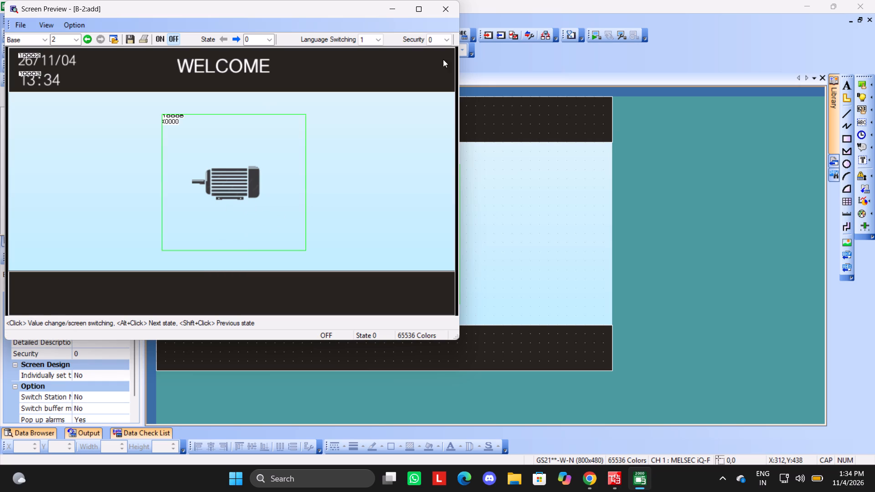
pyautogui.click(447, 5)
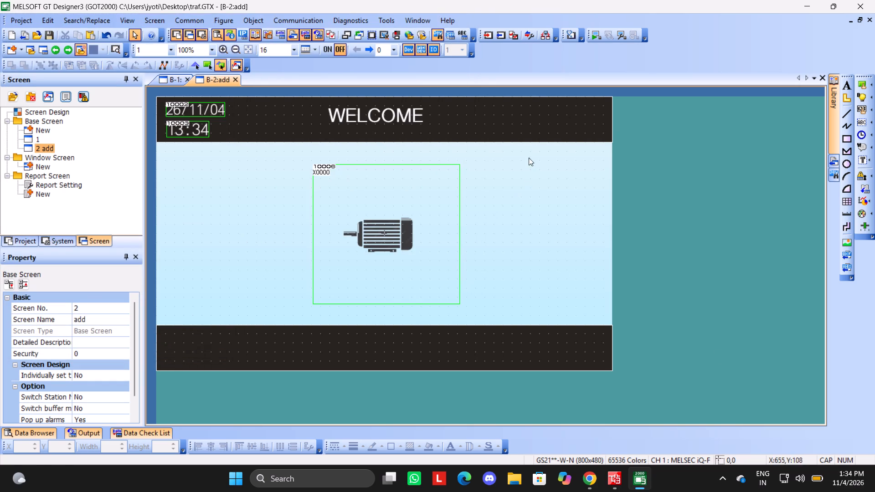
# Move the grouped motor and switch to the left side of the "add" screen, at about X 30, Y 112.
pyautogui.moveTo(527, 158); pyautogui.dragTo(306, 318)
pyautogui.moveTo(398, 237); pyautogui.dragTo(260, 233)
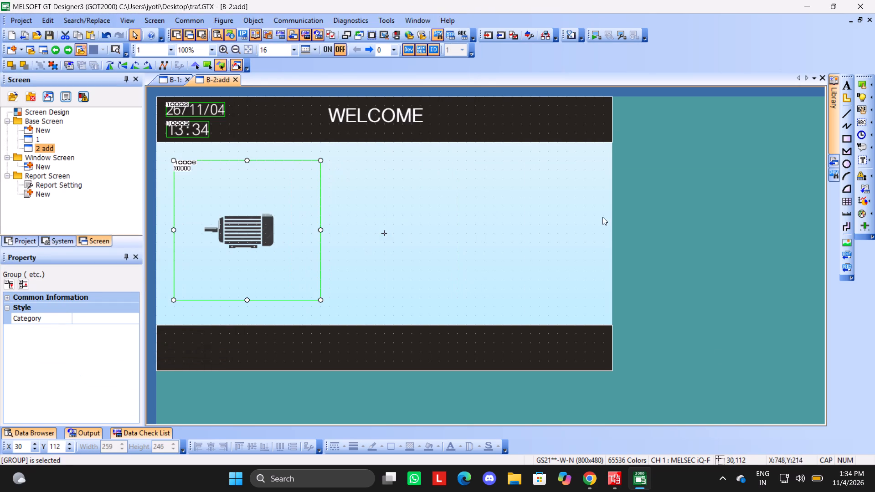
pyautogui.click(602, 217)
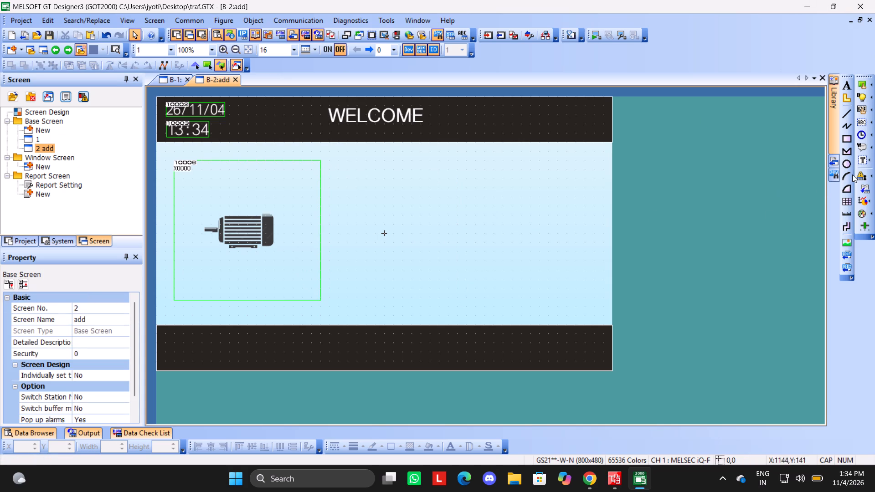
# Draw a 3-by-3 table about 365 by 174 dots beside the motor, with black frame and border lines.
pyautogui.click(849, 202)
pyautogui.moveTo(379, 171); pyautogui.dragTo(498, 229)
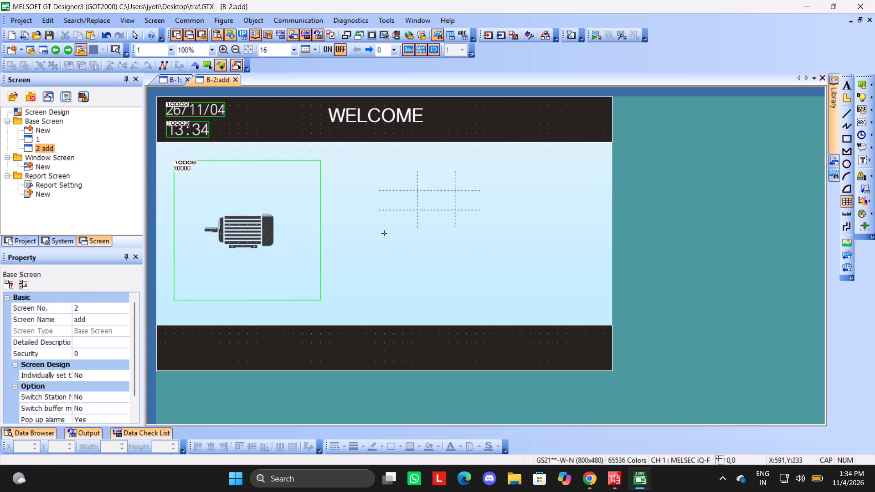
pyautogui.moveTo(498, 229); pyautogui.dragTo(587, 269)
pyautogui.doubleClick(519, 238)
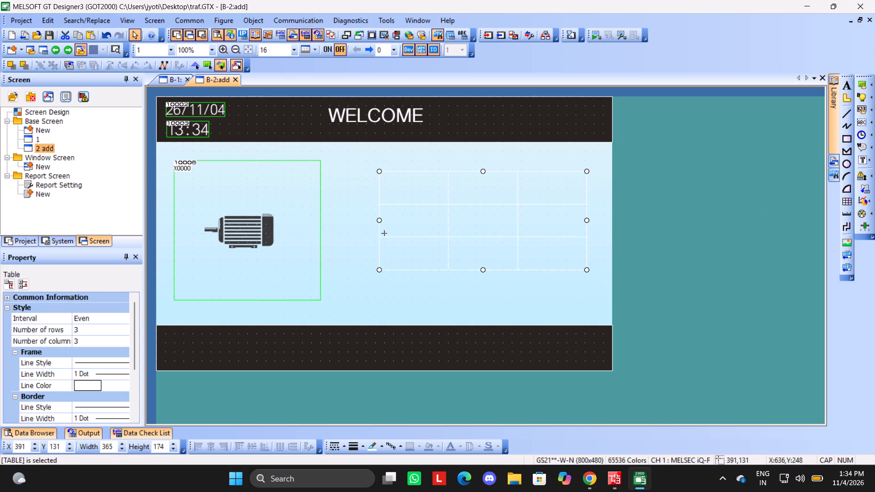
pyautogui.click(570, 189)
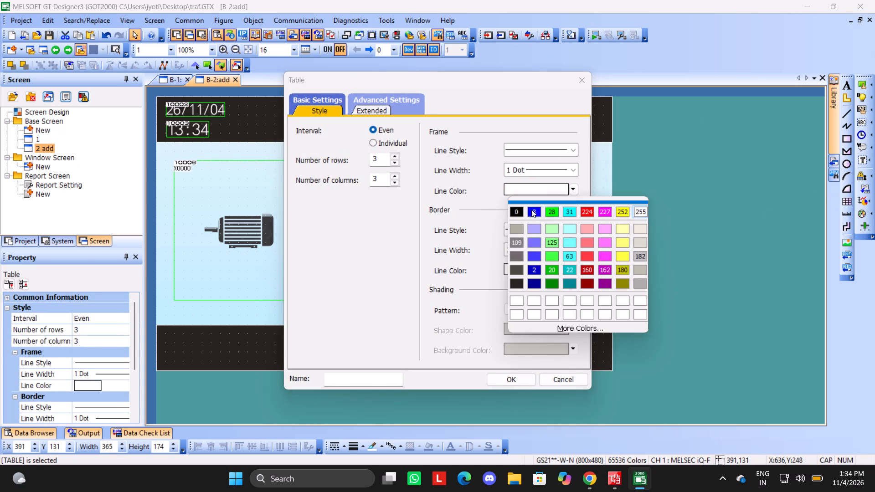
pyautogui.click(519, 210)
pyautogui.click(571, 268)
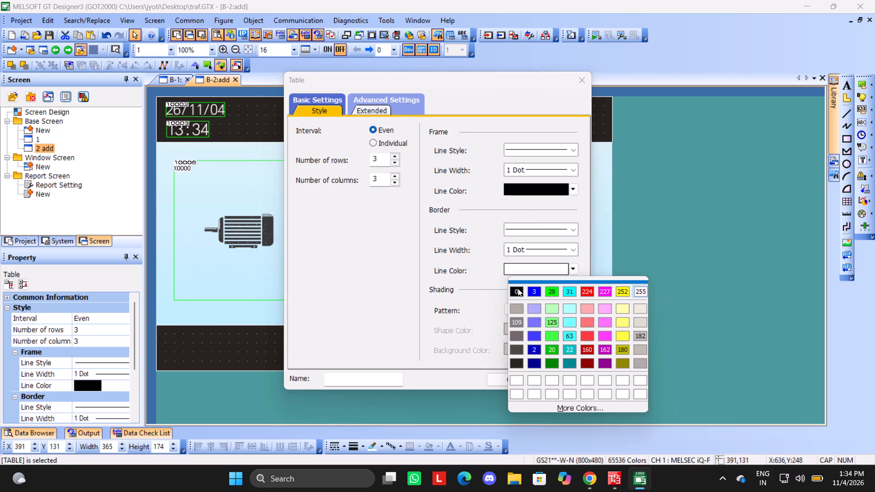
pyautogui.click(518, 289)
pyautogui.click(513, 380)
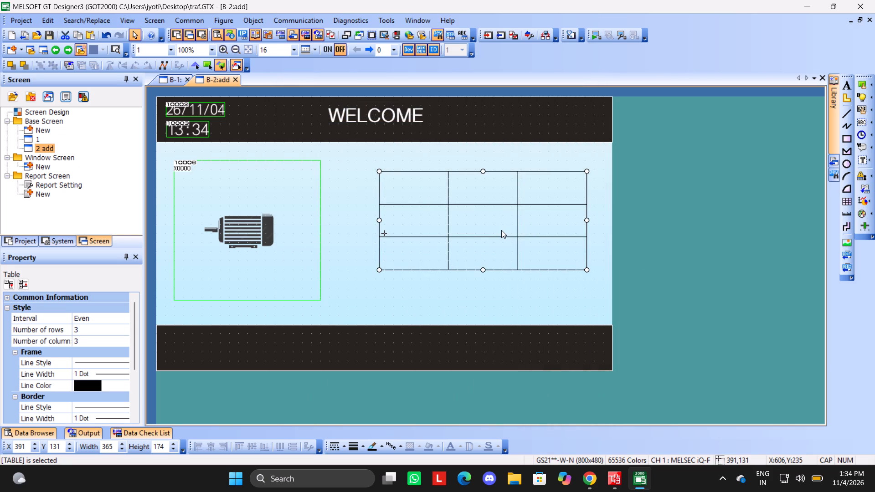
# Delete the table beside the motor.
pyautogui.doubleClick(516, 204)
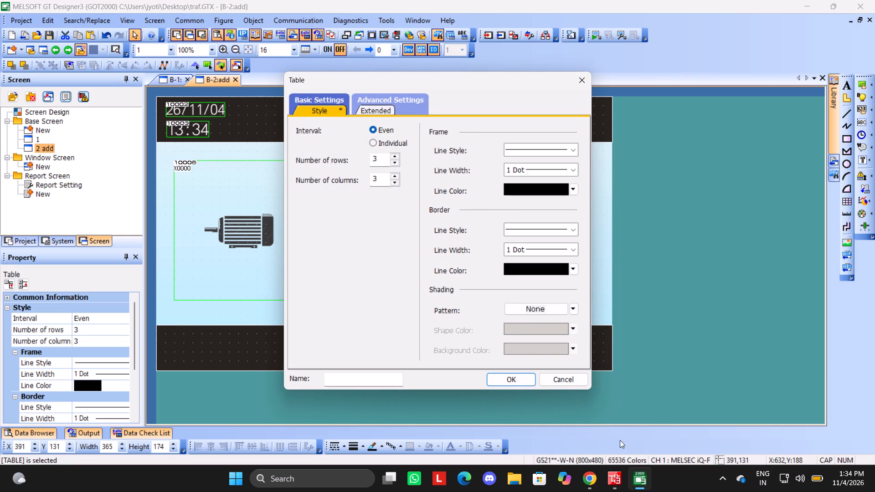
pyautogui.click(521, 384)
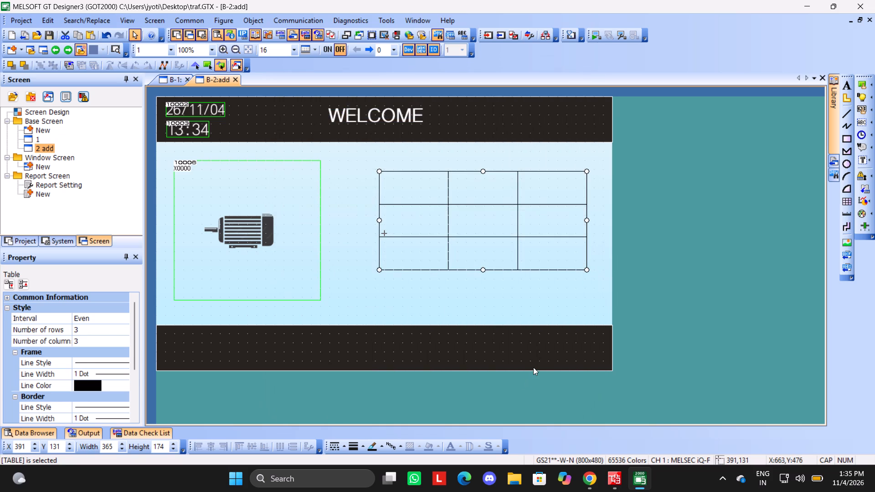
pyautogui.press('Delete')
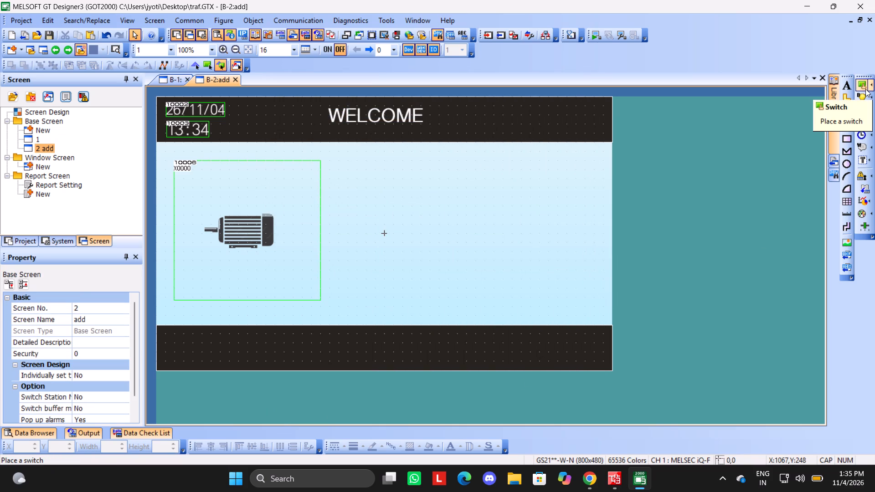
# Place a switch about 96 by 51 dots at the footer's left end with a fixed screen-switching action to base screen 1.
pyautogui.click(865, 88)
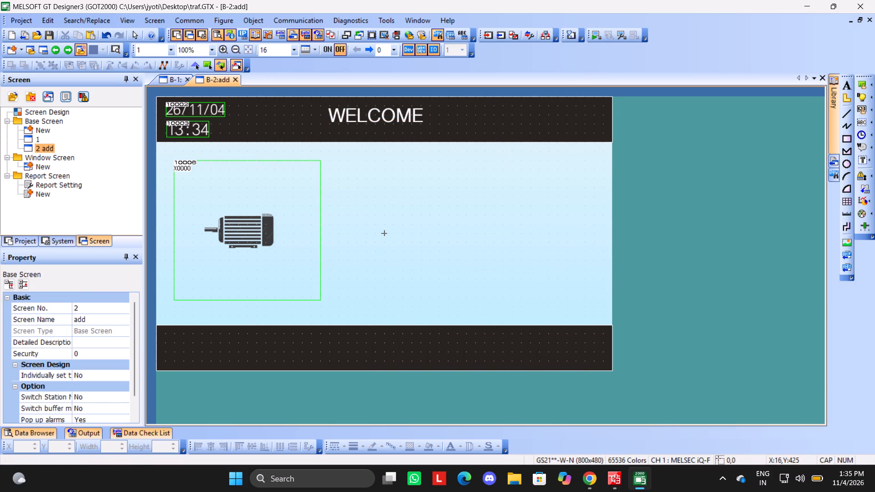
pyautogui.moveTo(166, 333); pyautogui.dragTo(221, 362)
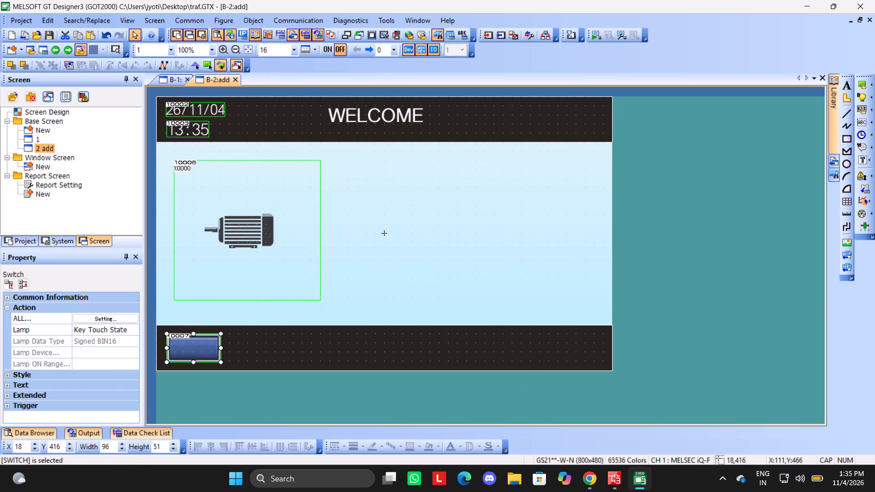
pyautogui.doubleClick(210, 356)
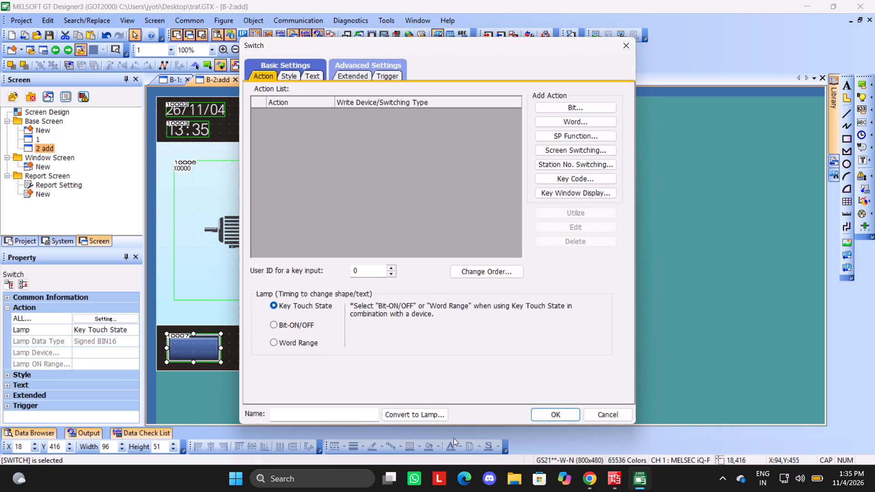
pyautogui.click(584, 149)
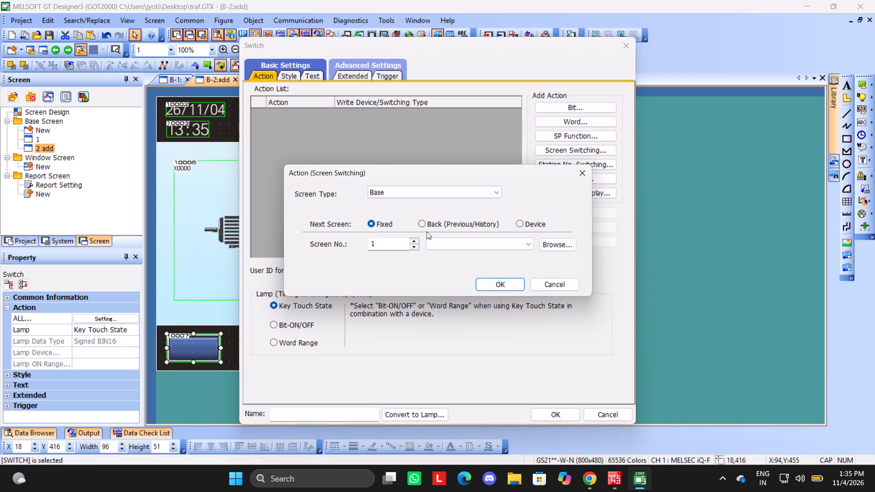
pyautogui.click(507, 284)
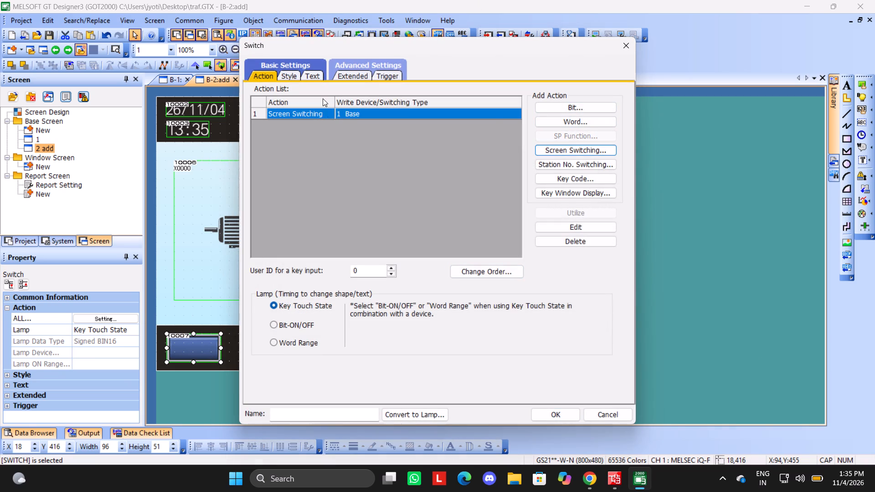
# Label the footer's screen-switching switch with the text NEXT in bold and apply its settings.
pyautogui.click(315, 73)
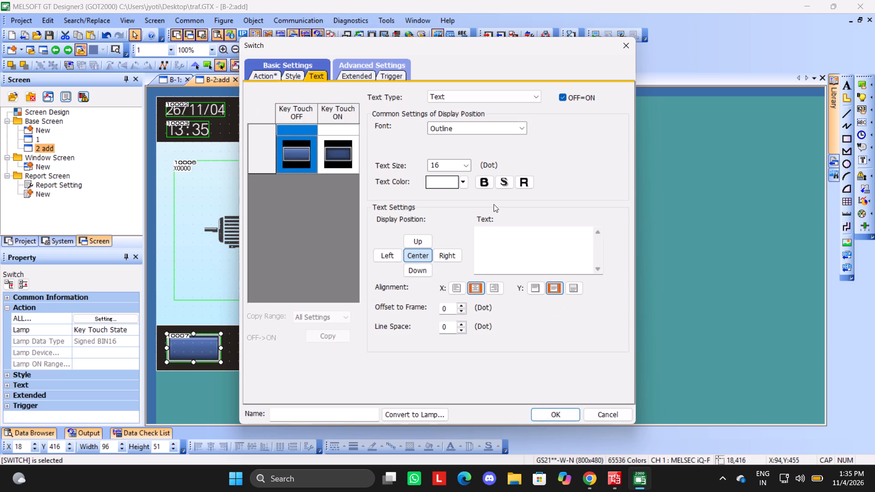
pyautogui.click(491, 246)
pyautogui.write('NEXT')
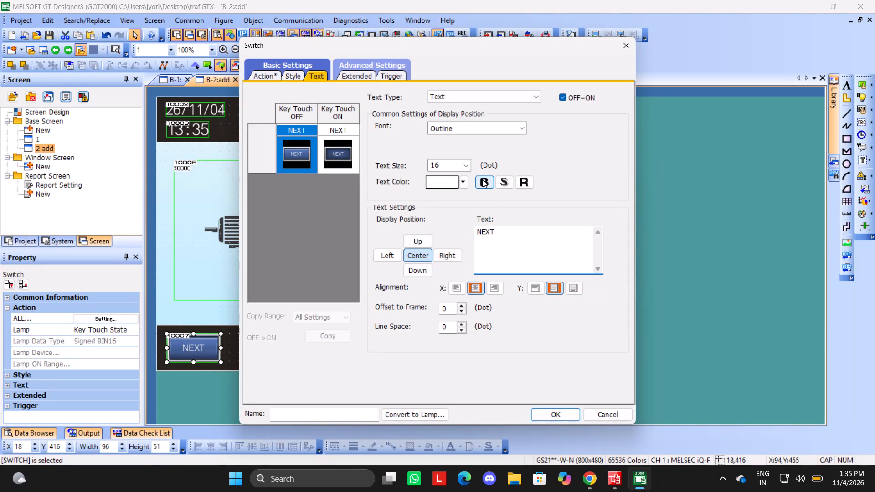
pyautogui.click(489, 189)
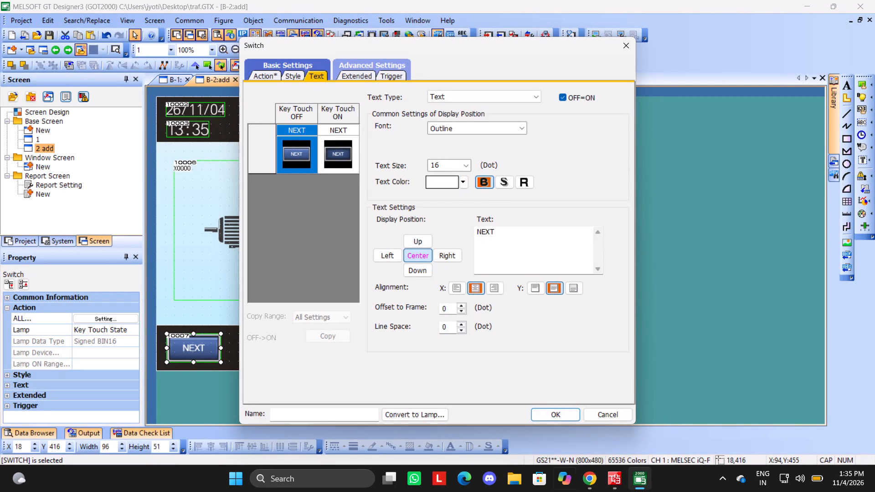
pyautogui.click(574, 417)
# Set the NEXT switch's shape color to Green for the Key Touch ON state.
pyautogui.doubleClick(191, 350)
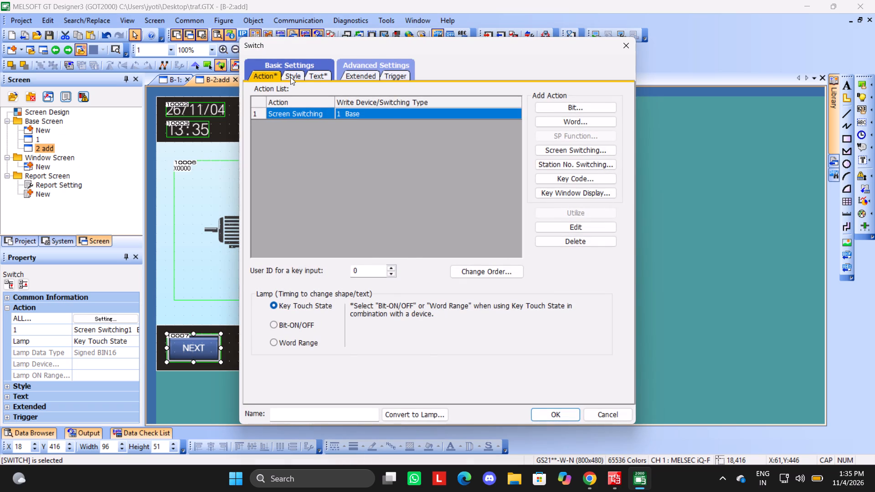
pyautogui.click(290, 77)
pyautogui.click(334, 141)
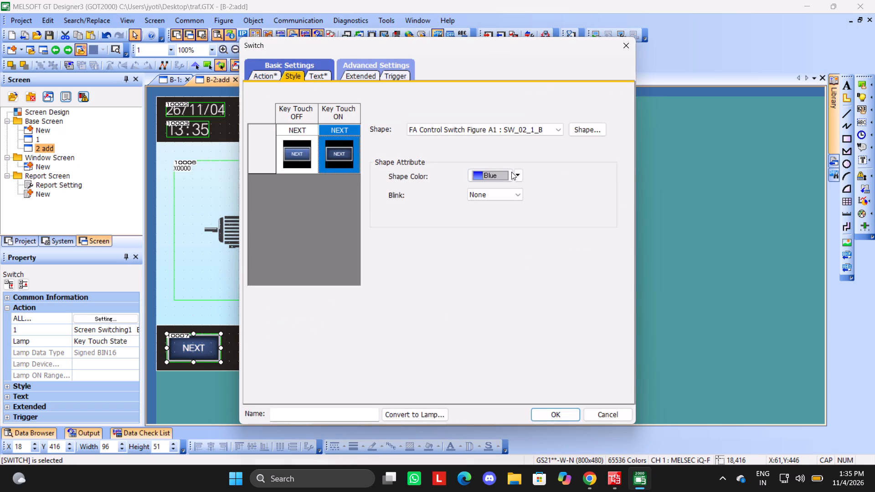
pyautogui.click(520, 172)
pyautogui.click(486, 240)
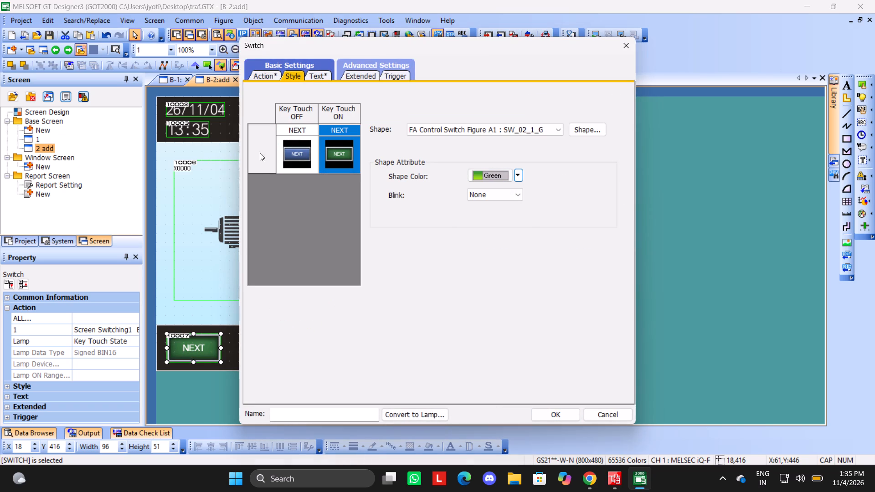
pyautogui.click(537, 414)
pyautogui.click(561, 177)
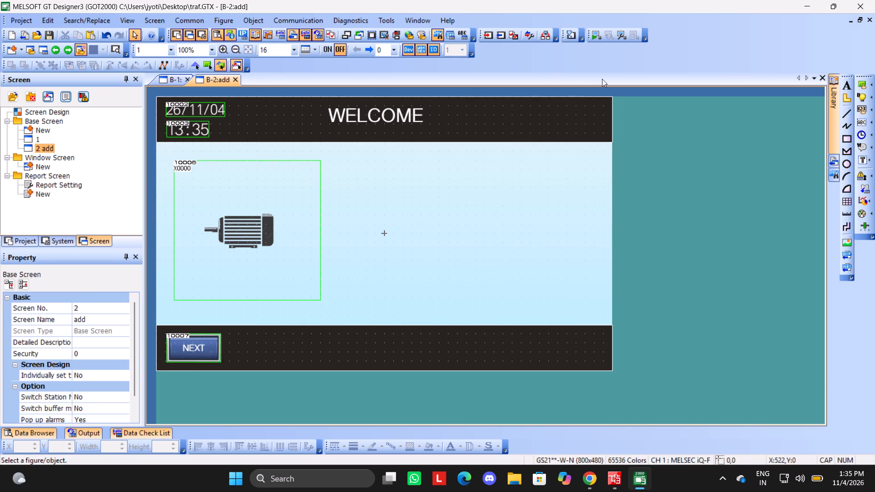
# Create base screen 3 and paste a copy of all the "add" screen's objects onto it, aligned to its top-left corner.
pyautogui.hotkey('ctrl', 'a')
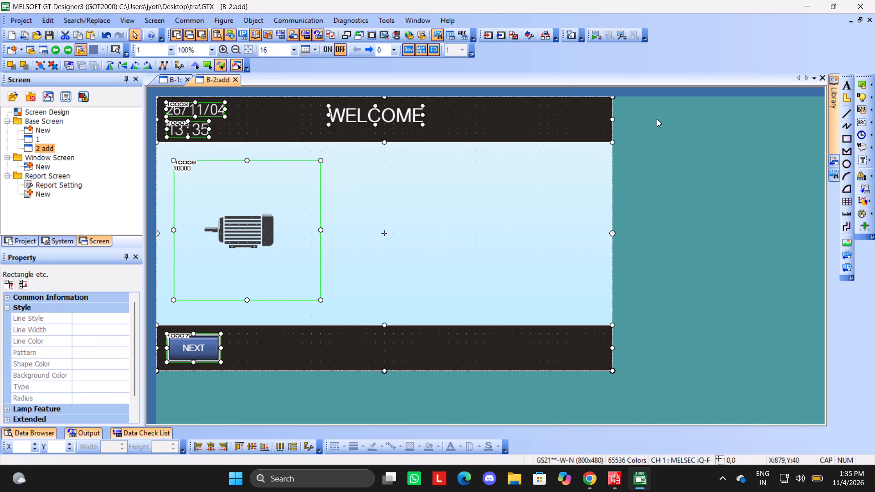
pyautogui.hotkey('ctrl', 'c')
pyautogui.doubleClick(32, 127)
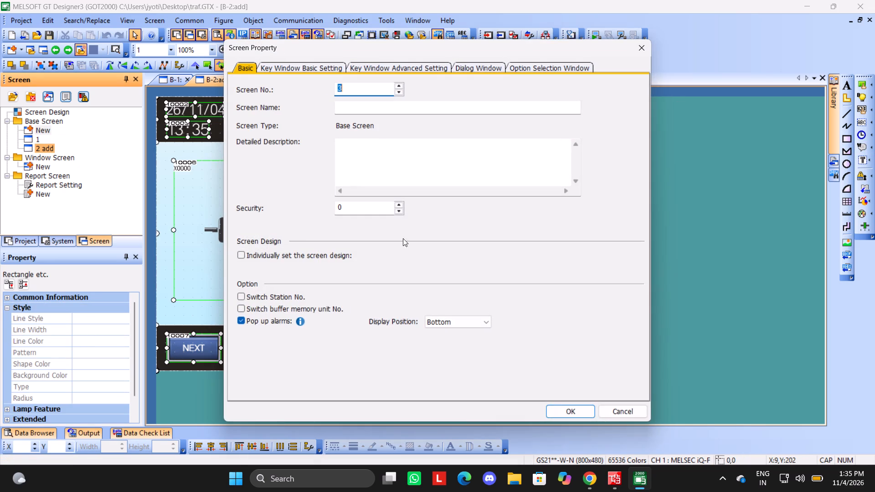
pyautogui.click(561, 413)
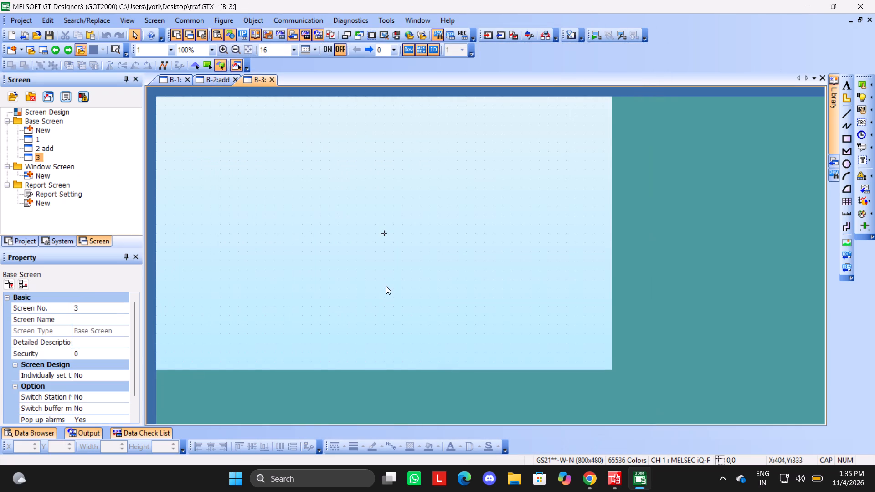
pyautogui.hotkey('ctrl', 'v')
pyautogui.click(156, 96)
pyautogui.click(853, 118)
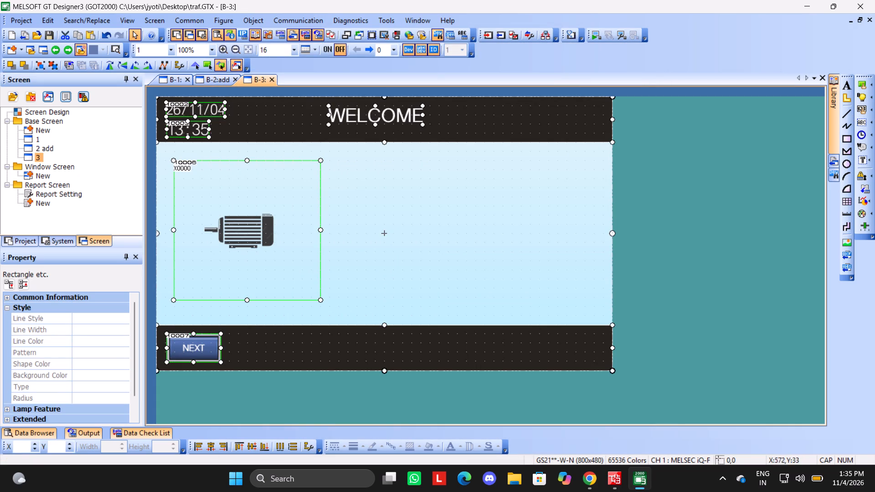
# Change the header title on base screen 3 to INPUT LIST.
pyautogui.doubleClick(404, 114)
pyautogui.press('Escape')
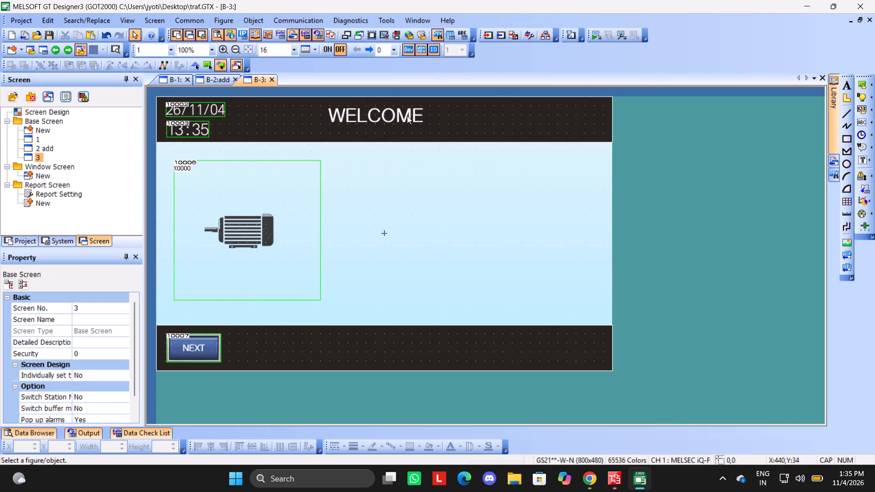
pyautogui.doubleClick(407, 116)
pyautogui.moveTo(370, 138); pyautogui.dragTo(0, 145)
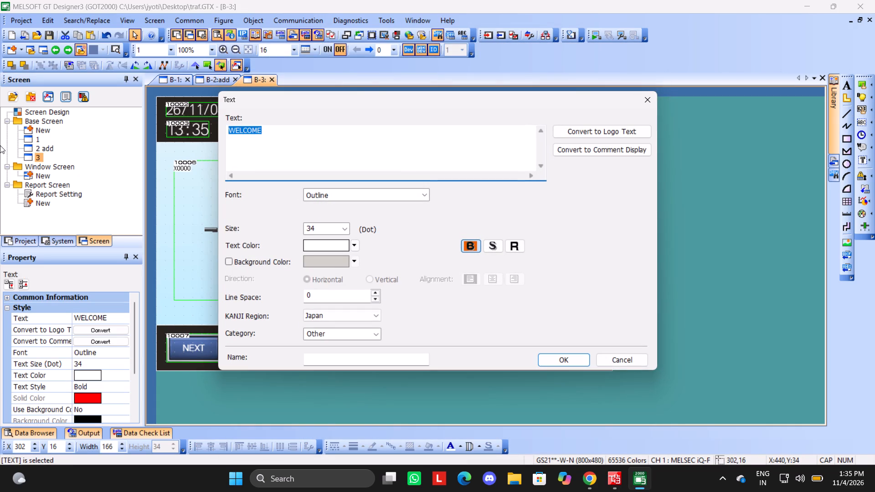
pyautogui.write('INPUT LIST')
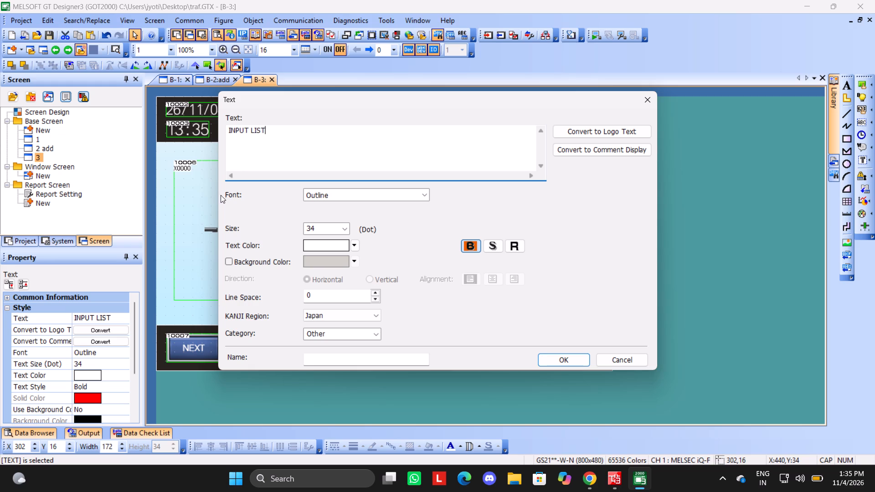
pyautogui.click(538, 362)
pyautogui.click(633, 201)
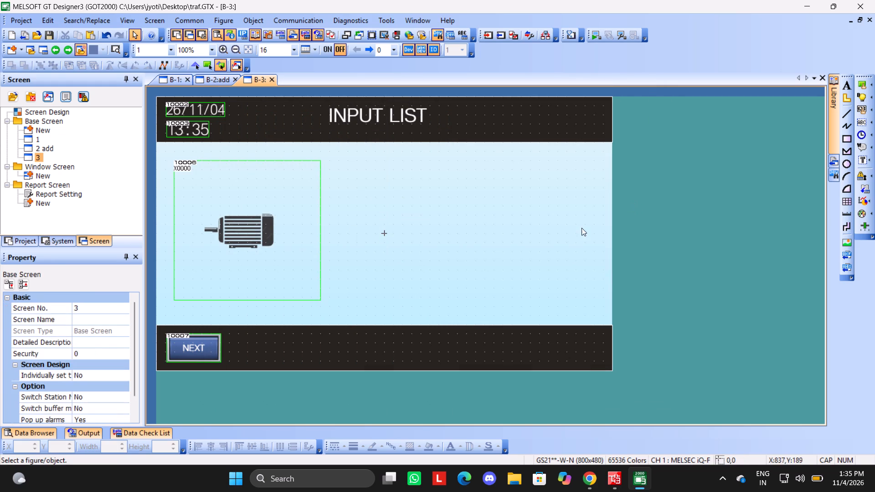
# Delete the grouped motor and switch from base screen 3.
pyautogui.moveTo(350, 137); pyautogui.dragTo(151, 341)
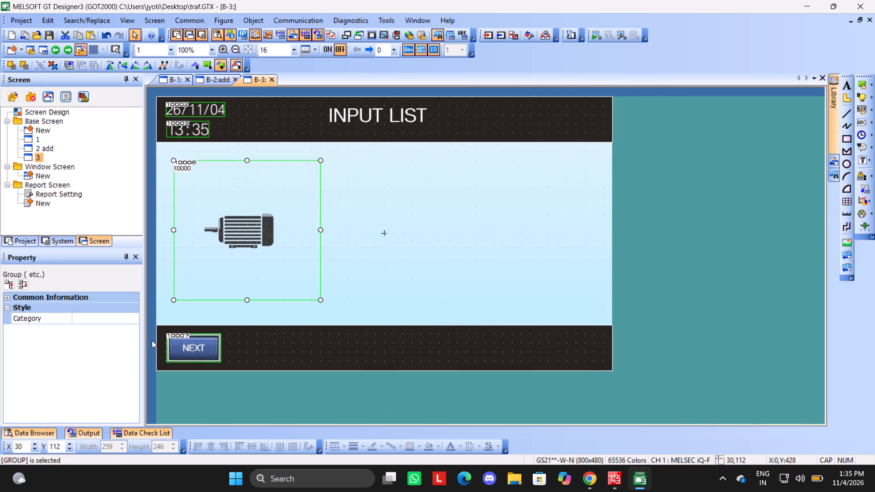
pyautogui.press('Delete')
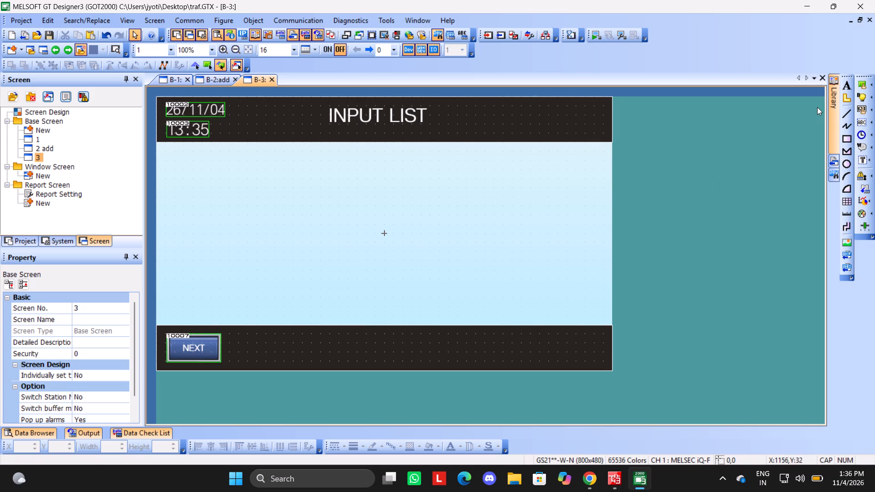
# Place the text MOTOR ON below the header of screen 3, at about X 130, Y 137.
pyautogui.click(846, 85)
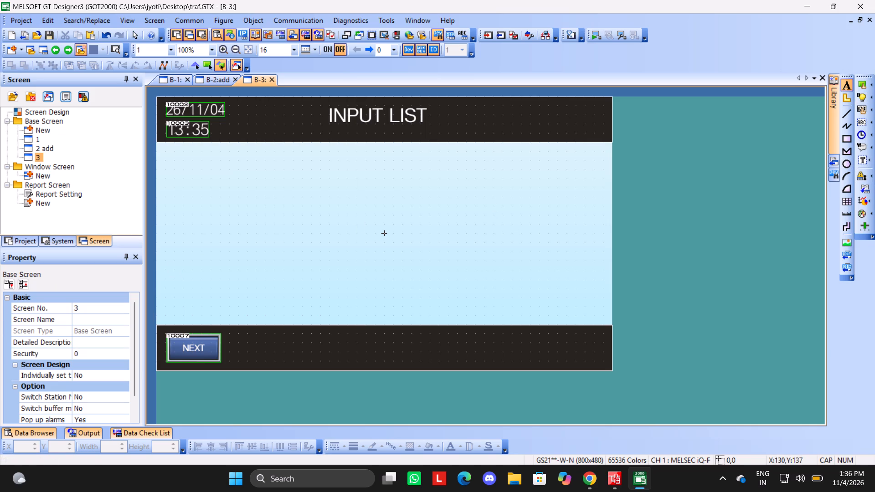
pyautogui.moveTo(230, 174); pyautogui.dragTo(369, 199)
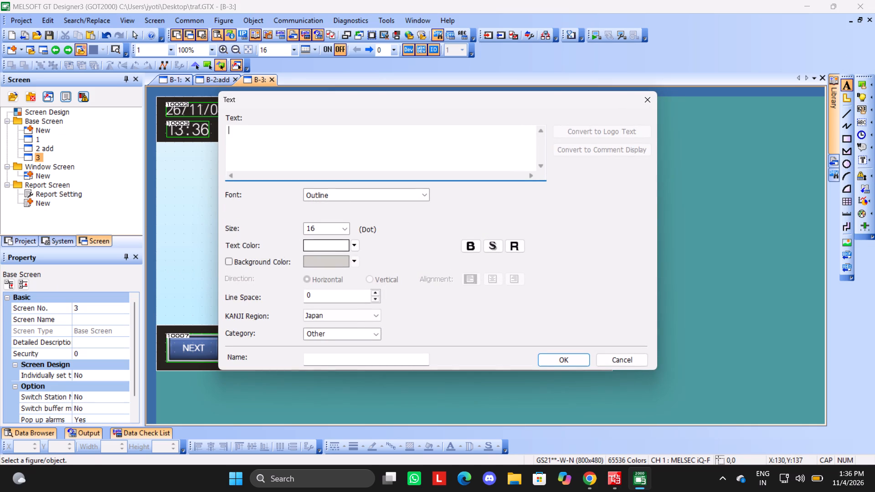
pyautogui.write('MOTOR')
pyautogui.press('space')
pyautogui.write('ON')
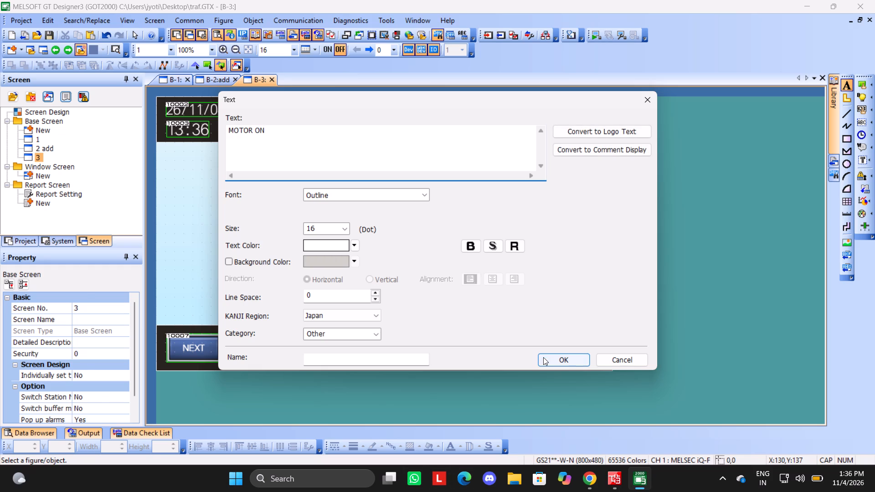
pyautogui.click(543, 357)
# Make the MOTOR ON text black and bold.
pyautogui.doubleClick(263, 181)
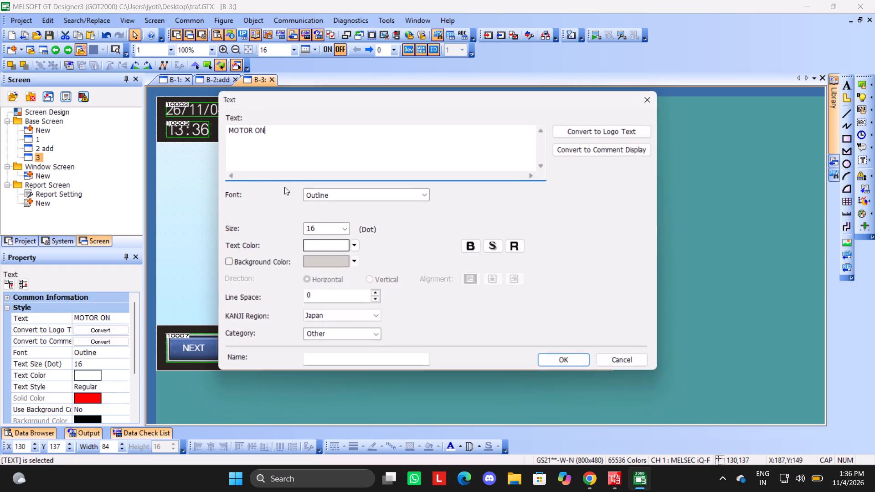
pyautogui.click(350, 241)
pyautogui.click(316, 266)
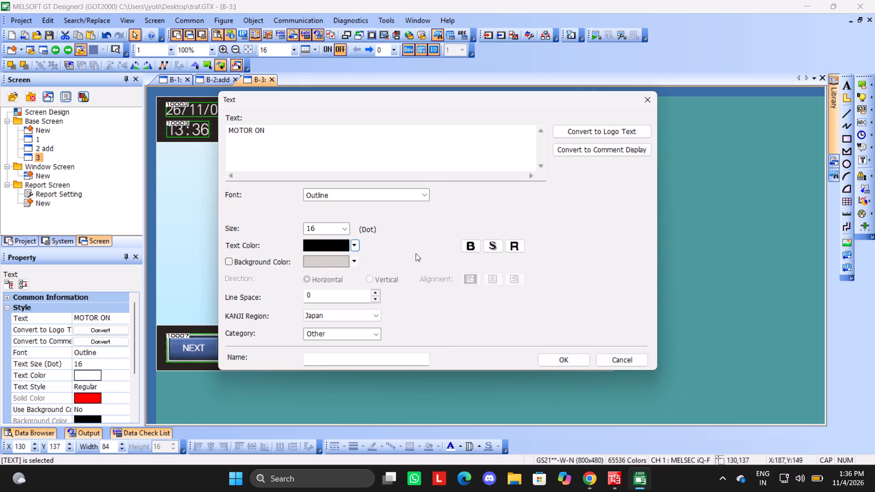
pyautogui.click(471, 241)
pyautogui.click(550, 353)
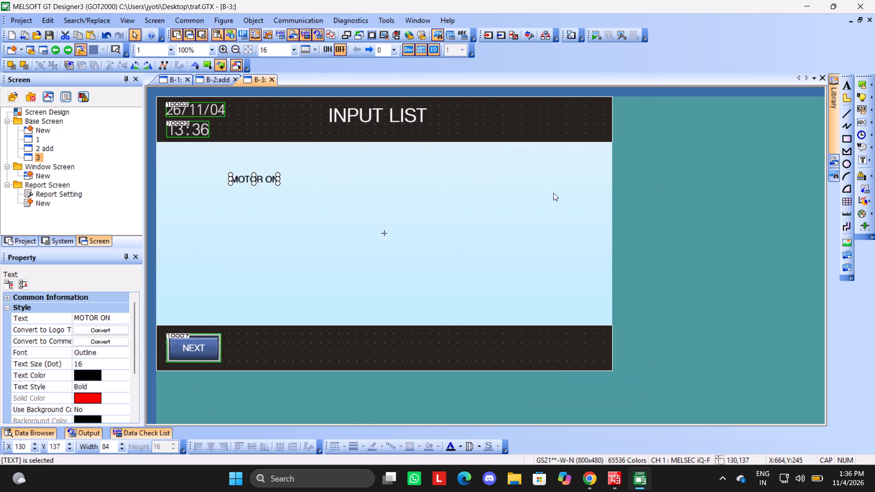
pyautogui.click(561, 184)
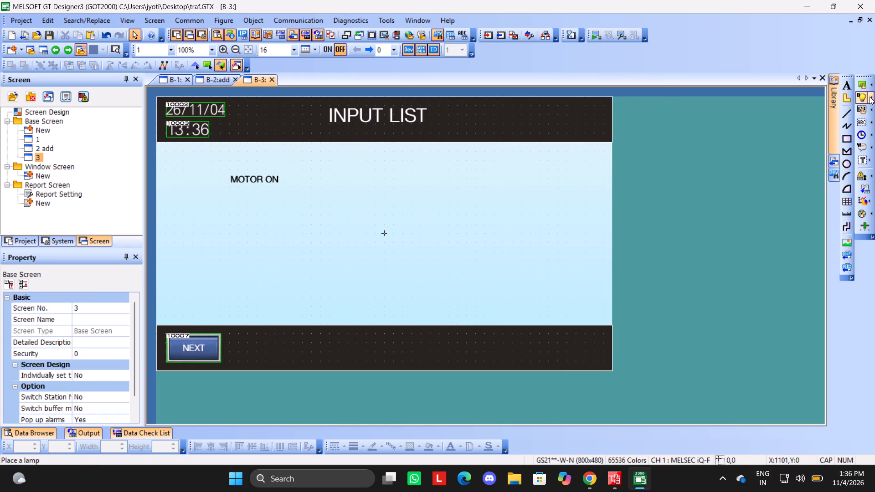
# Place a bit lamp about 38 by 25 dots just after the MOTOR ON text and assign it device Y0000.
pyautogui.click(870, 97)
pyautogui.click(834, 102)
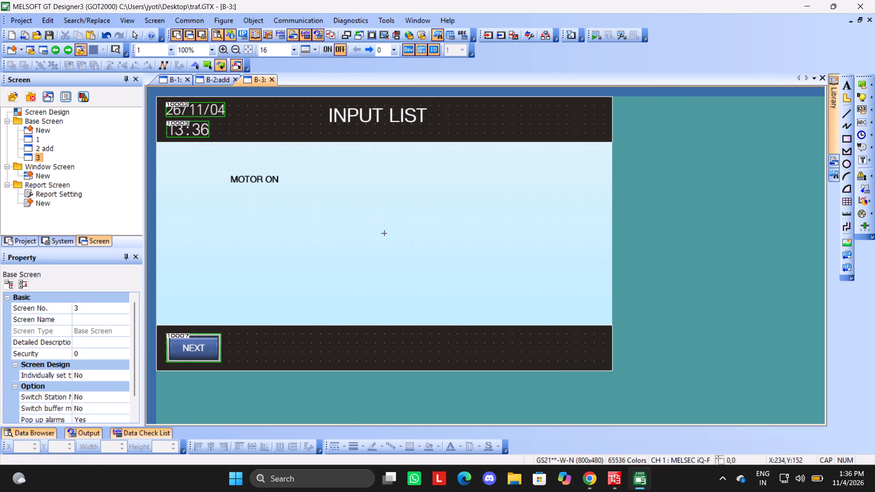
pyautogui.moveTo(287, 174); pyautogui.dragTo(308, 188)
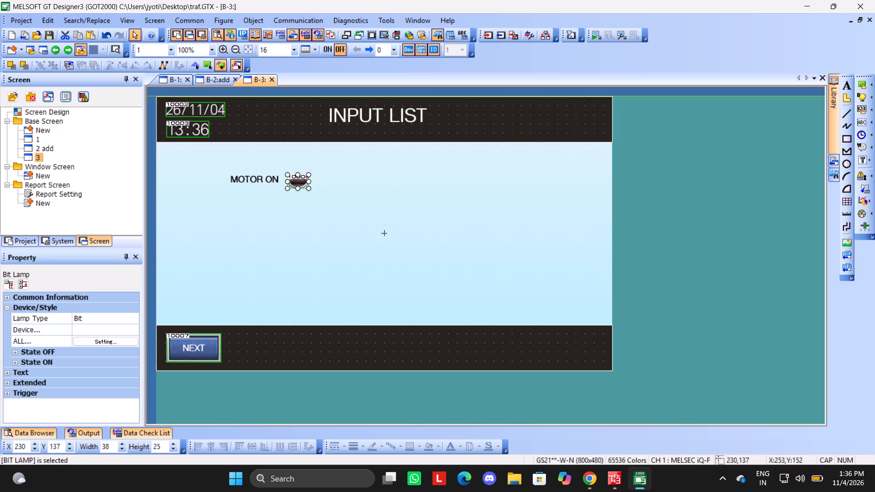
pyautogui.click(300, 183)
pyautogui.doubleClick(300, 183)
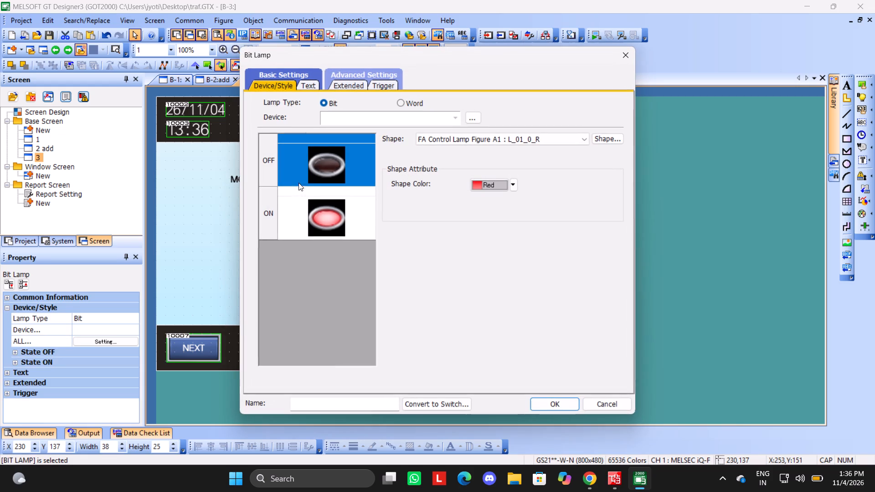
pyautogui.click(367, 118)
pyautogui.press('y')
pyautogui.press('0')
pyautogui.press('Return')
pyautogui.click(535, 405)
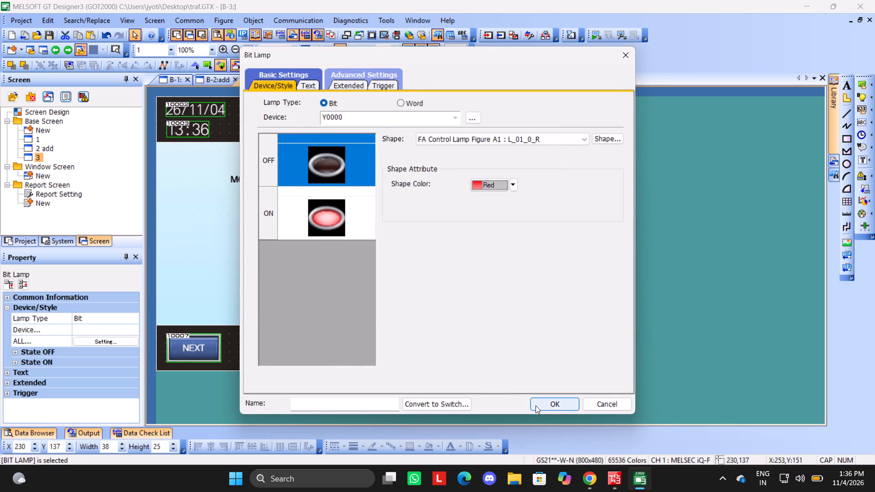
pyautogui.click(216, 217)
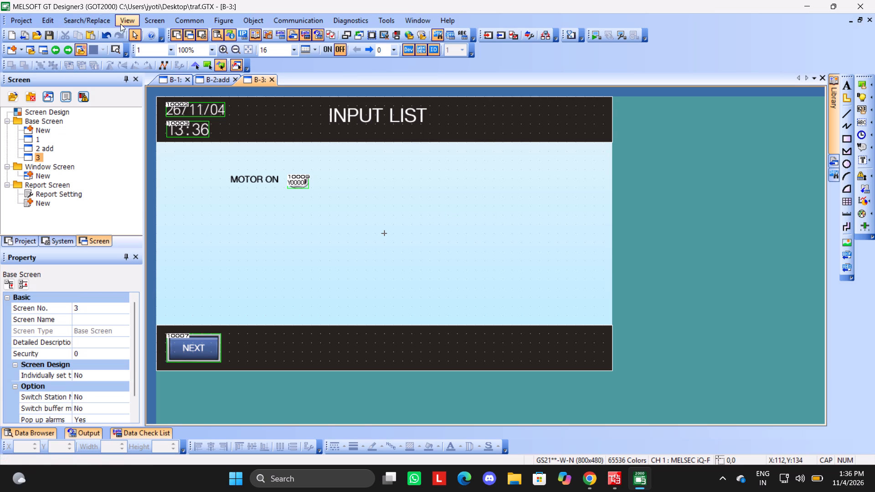
# Preview base screen 3 and close the preview.
pyautogui.click(122, 23)
pyautogui.click(132, 35)
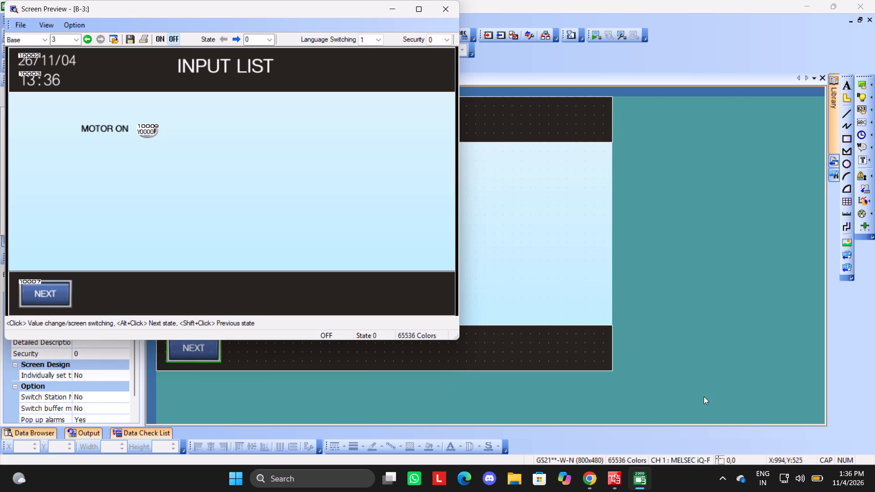
pyautogui.click(455, 12)
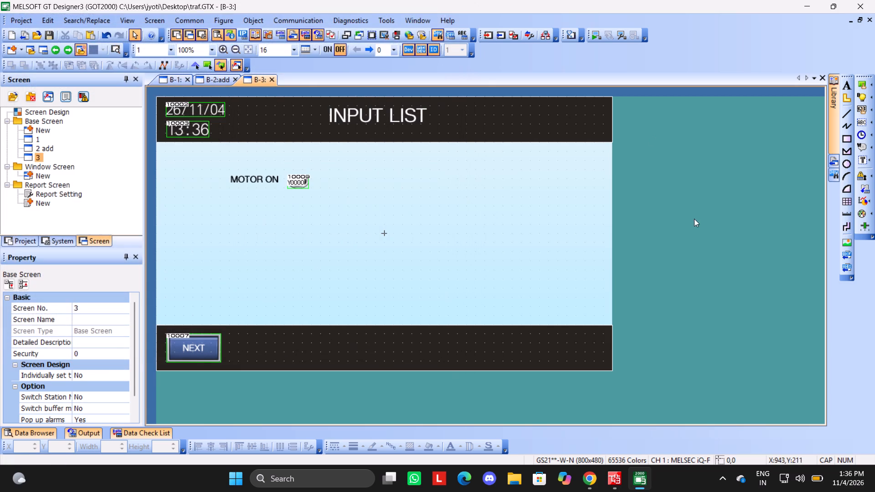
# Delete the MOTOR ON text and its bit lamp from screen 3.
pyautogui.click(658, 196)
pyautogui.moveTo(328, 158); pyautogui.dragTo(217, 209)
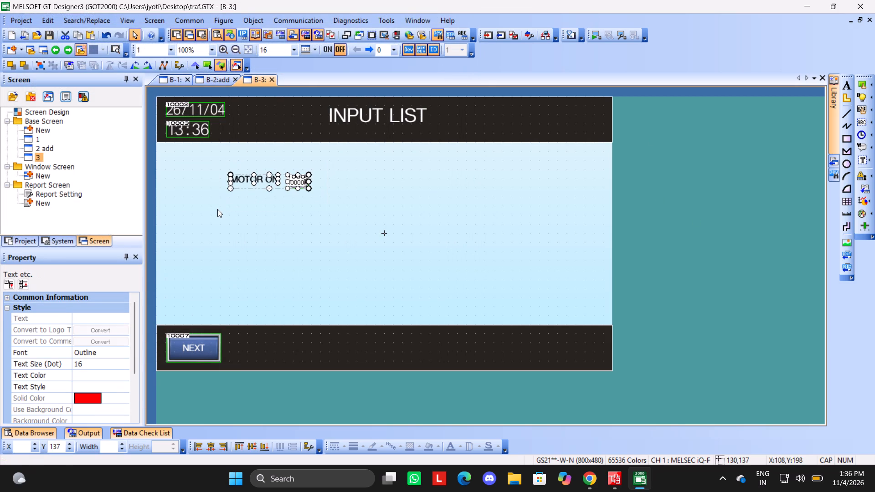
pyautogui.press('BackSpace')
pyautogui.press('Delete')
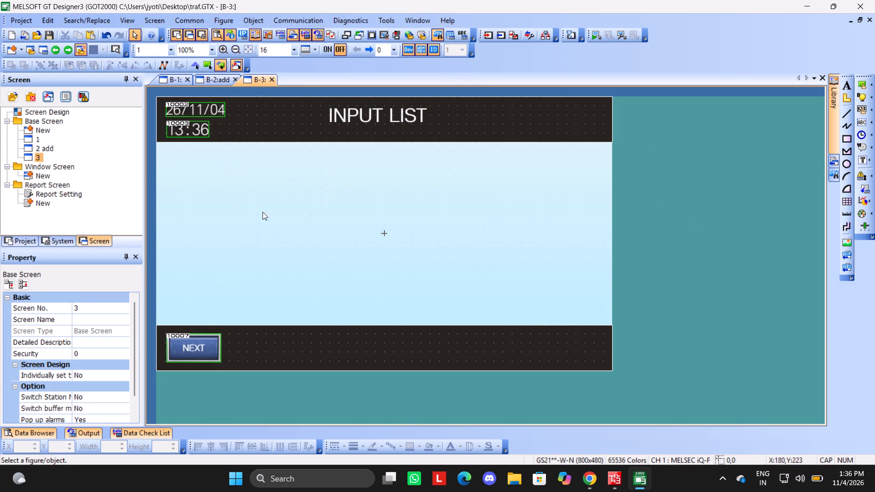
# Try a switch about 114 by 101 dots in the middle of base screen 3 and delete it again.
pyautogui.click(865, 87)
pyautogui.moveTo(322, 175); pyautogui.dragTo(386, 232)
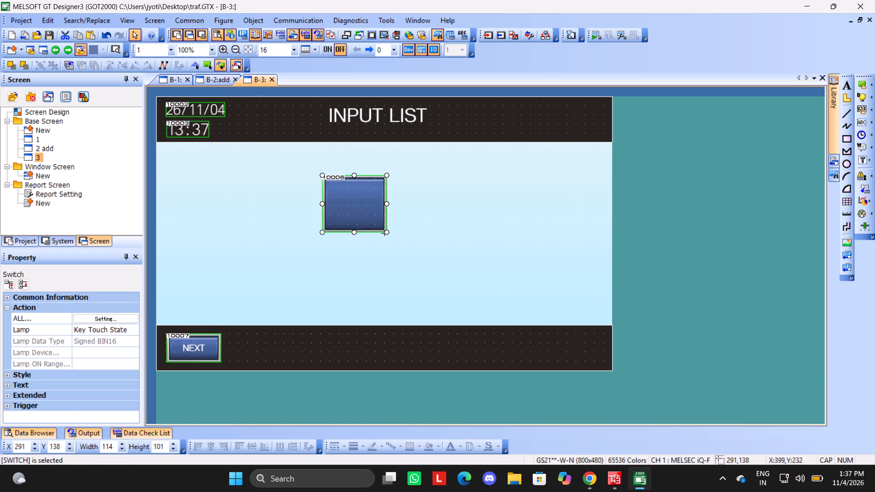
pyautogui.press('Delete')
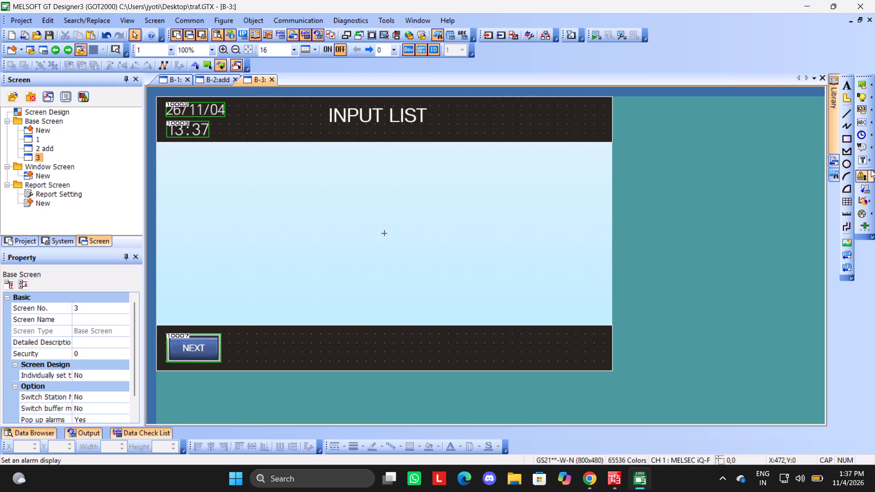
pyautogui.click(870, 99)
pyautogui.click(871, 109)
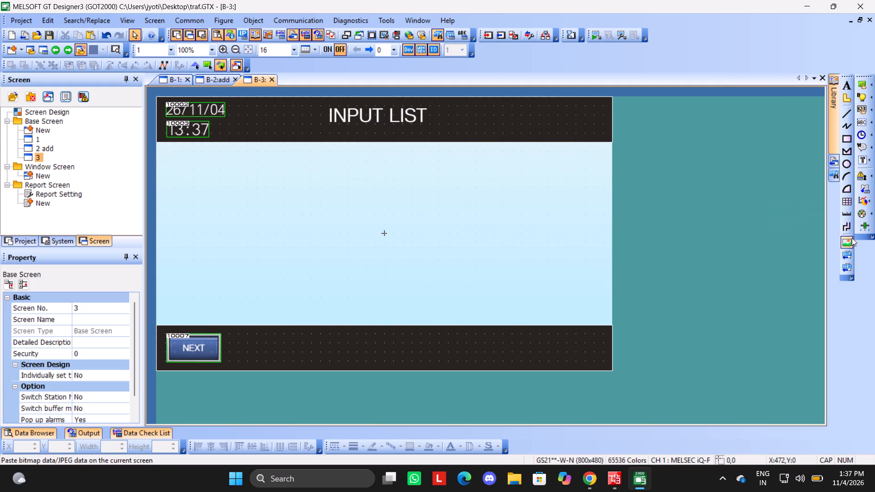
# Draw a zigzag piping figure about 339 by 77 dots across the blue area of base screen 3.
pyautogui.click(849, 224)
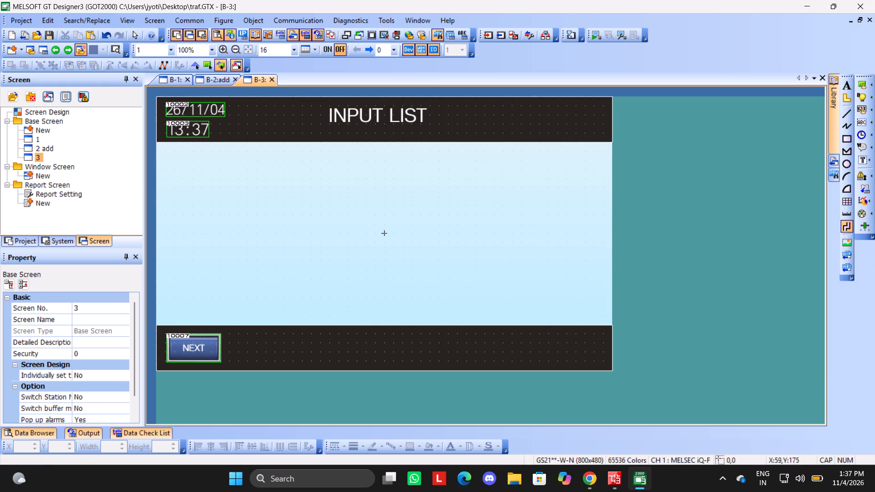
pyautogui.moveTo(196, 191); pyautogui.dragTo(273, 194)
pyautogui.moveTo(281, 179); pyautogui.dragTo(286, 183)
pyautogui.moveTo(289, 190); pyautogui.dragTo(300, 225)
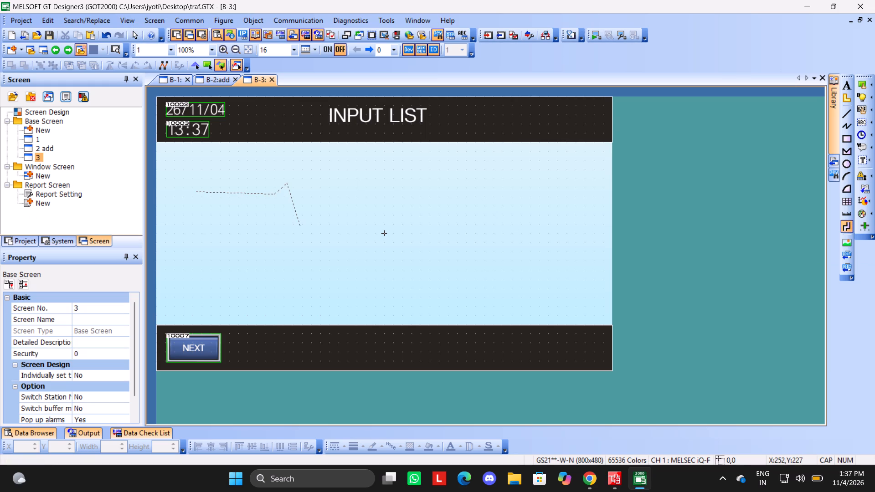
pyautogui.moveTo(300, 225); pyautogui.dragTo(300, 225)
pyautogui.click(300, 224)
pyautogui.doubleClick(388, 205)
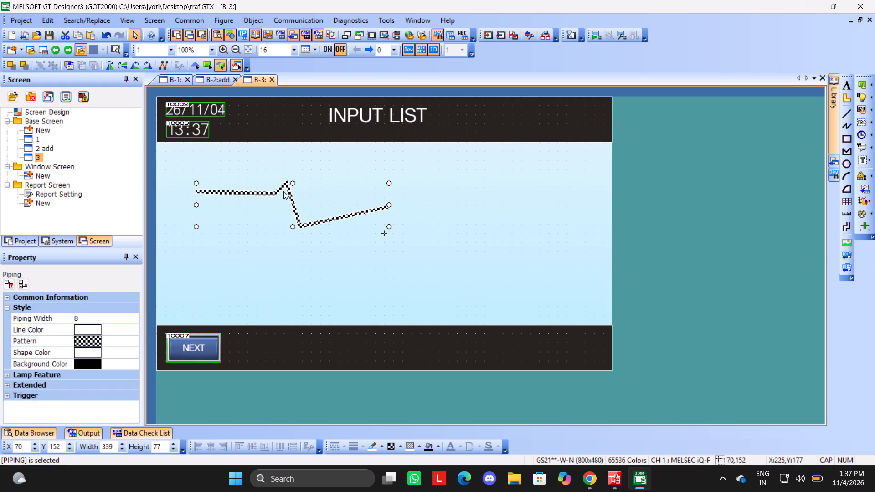
# Examine the piping figure's style, lamp feature, extended and trigger settings, and leave them without applying changes.
pyautogui.doubleClick(283, 185)
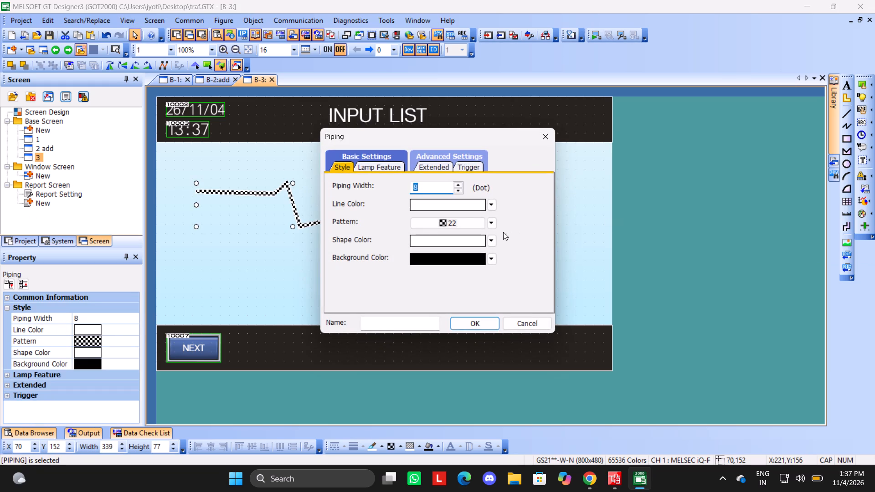
pyautogui.click(493, 240)
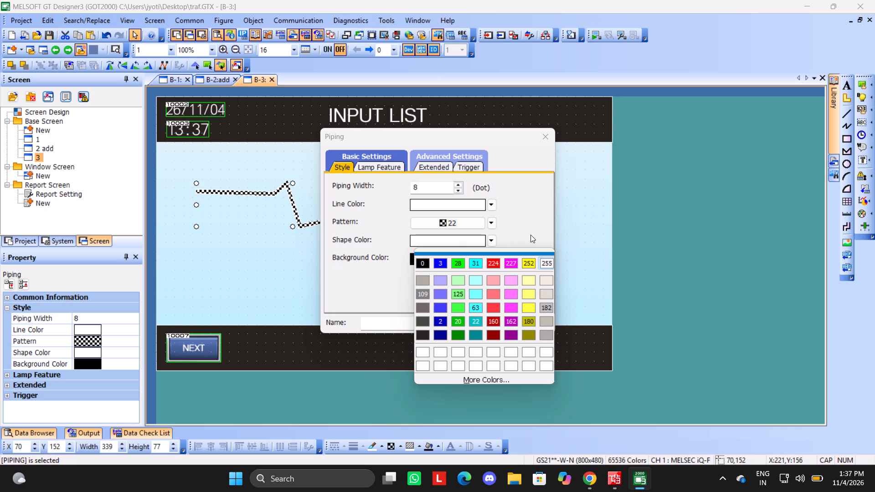
pyautogui.click(513, 217)
pyautogui.click(423, 163)
pyautogui.click(473, 167)
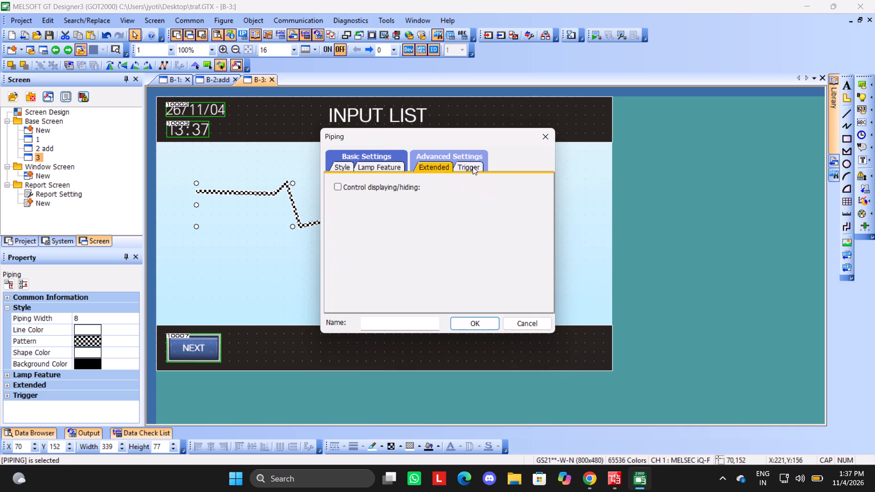
pyautogui.click(343, 190)
pyautogui.click(343, 190)
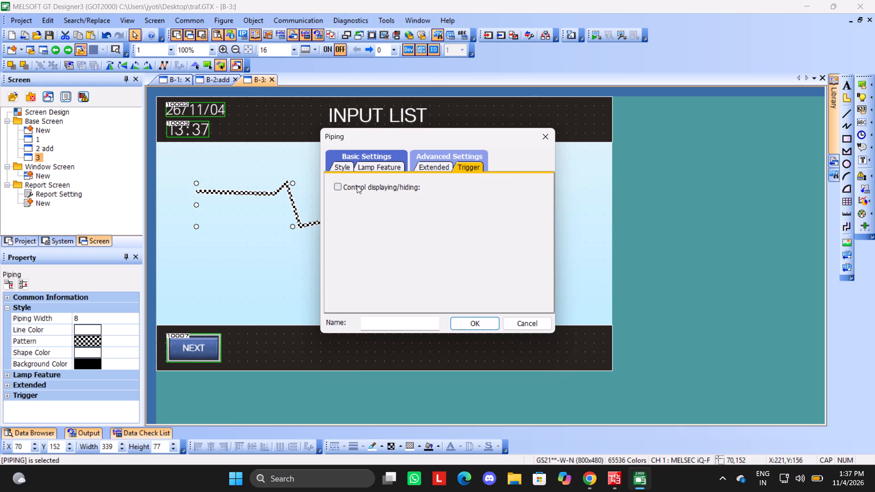
pyautogui.click(440, 164)
pyautogui.click(384, 170)
pyautogui.click(346, 170)
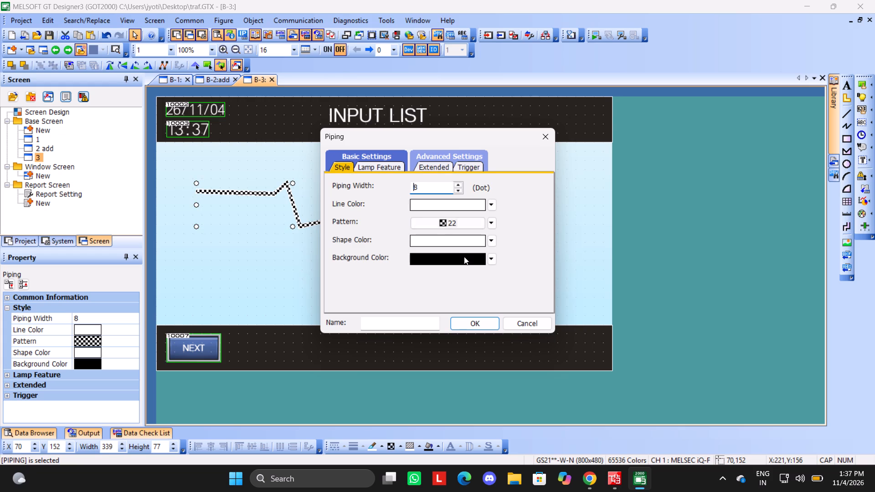
pyautogui.click(529, 321)
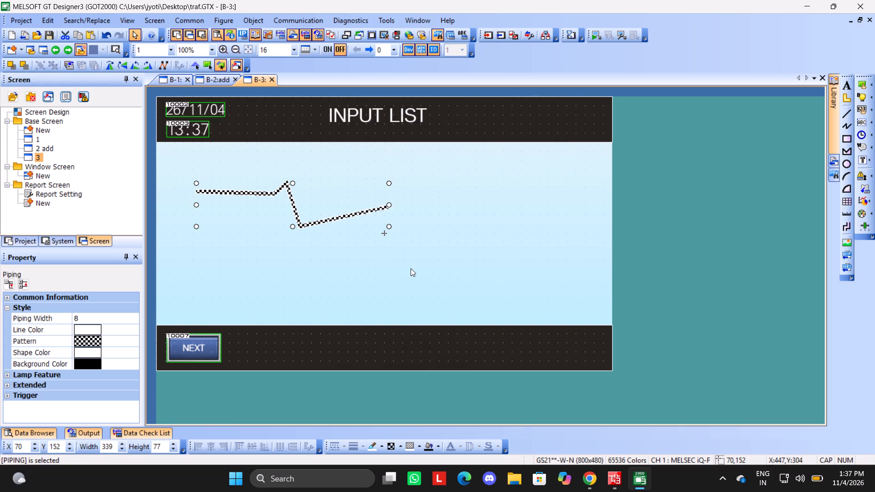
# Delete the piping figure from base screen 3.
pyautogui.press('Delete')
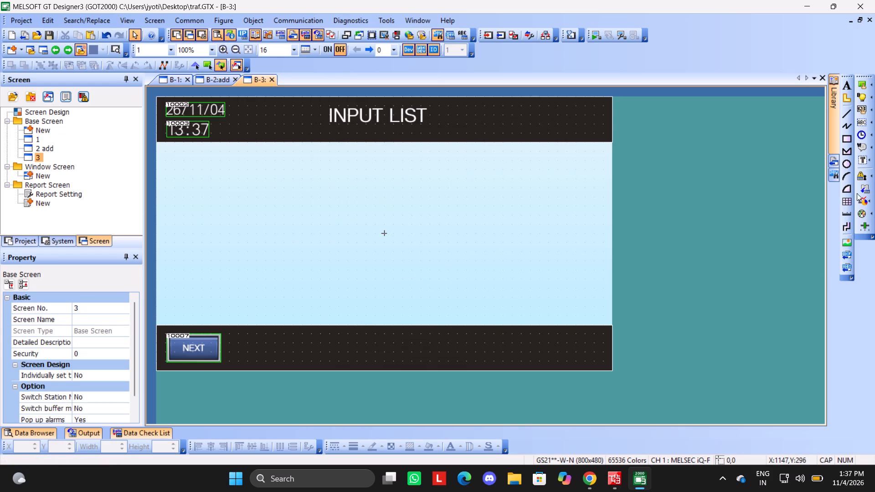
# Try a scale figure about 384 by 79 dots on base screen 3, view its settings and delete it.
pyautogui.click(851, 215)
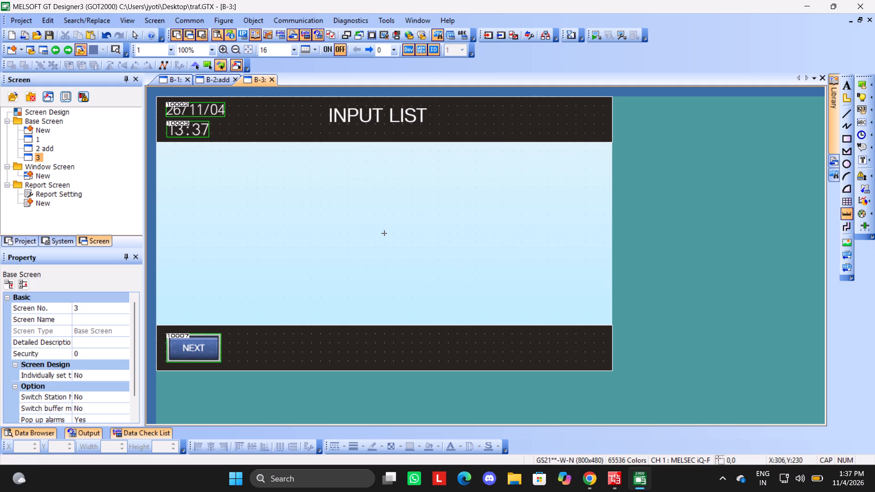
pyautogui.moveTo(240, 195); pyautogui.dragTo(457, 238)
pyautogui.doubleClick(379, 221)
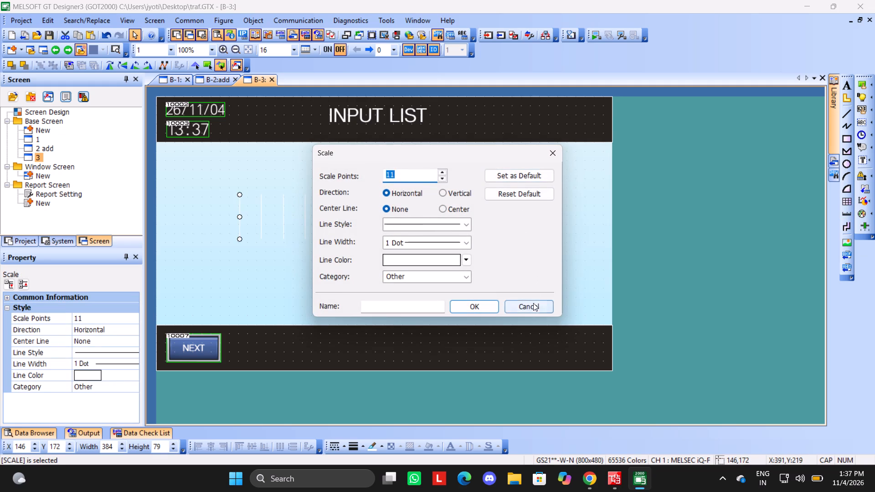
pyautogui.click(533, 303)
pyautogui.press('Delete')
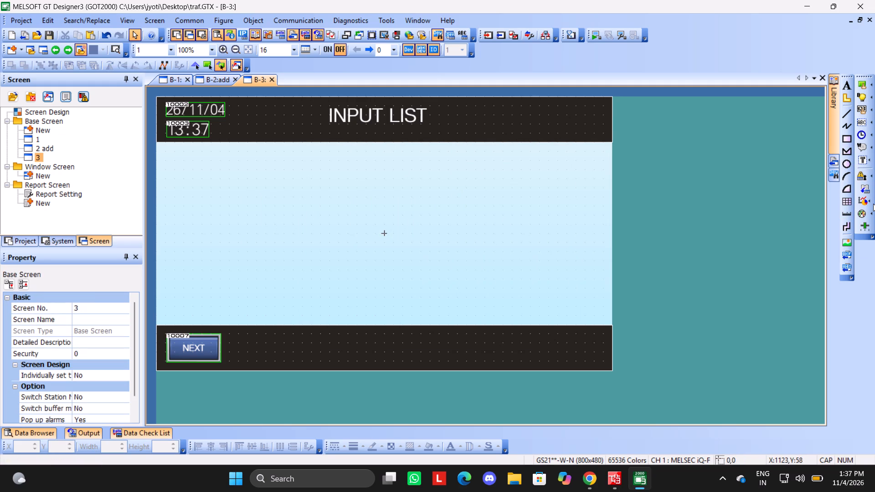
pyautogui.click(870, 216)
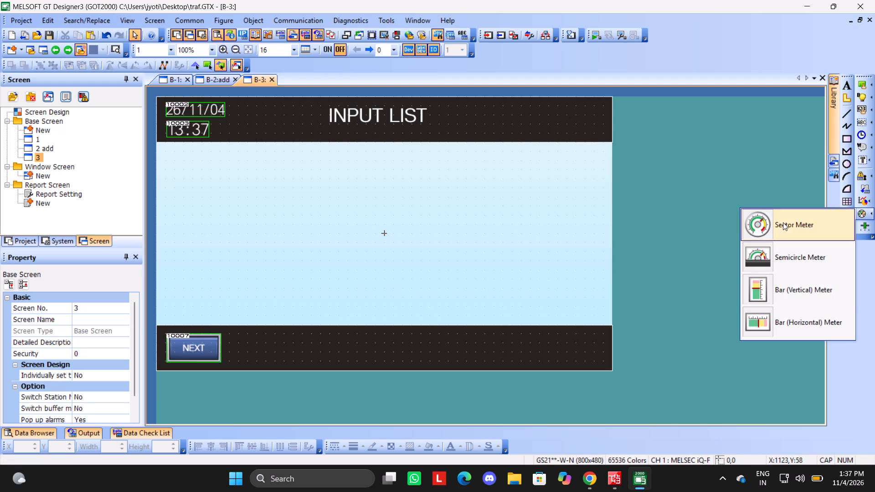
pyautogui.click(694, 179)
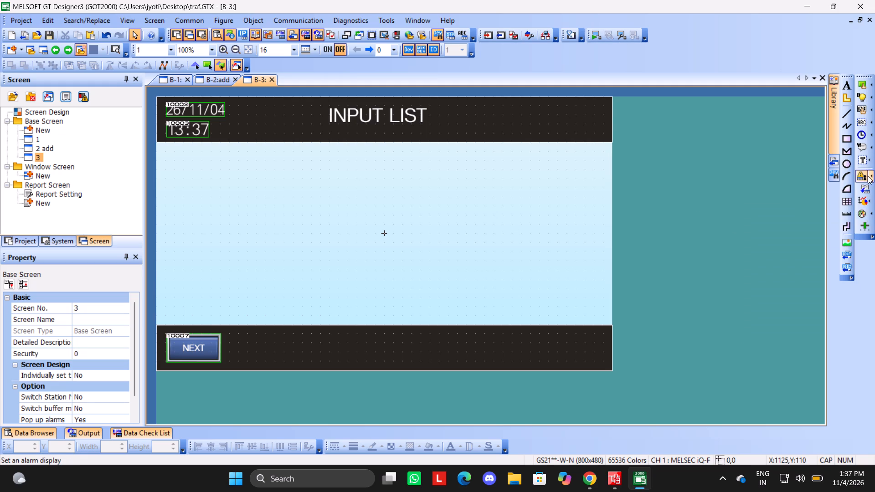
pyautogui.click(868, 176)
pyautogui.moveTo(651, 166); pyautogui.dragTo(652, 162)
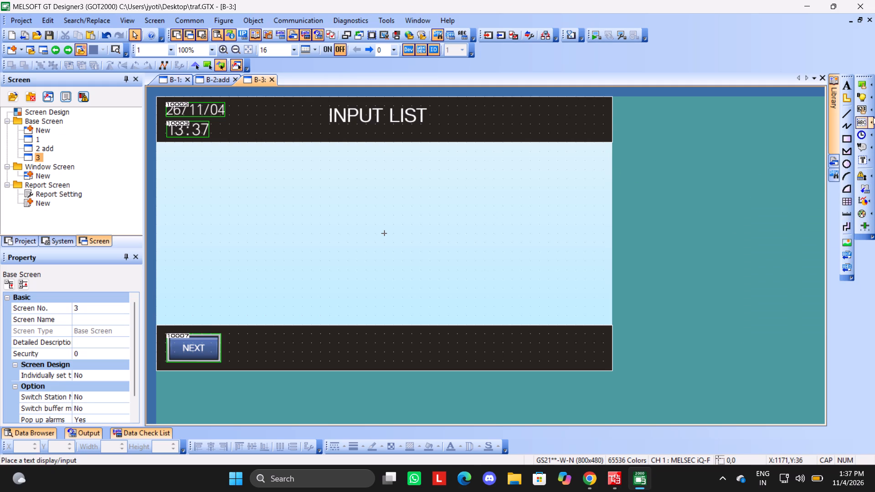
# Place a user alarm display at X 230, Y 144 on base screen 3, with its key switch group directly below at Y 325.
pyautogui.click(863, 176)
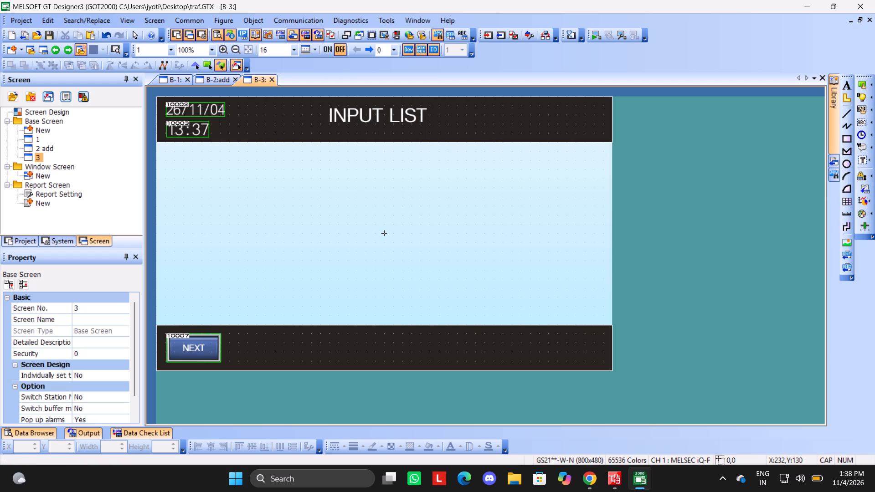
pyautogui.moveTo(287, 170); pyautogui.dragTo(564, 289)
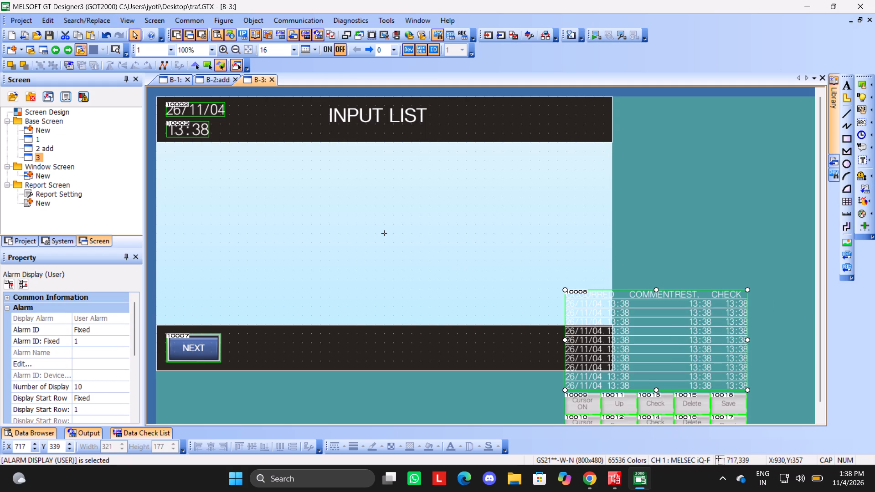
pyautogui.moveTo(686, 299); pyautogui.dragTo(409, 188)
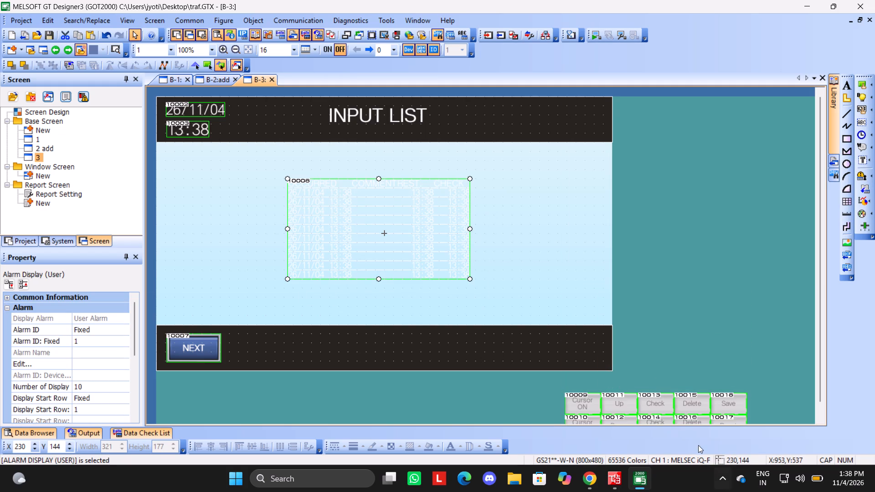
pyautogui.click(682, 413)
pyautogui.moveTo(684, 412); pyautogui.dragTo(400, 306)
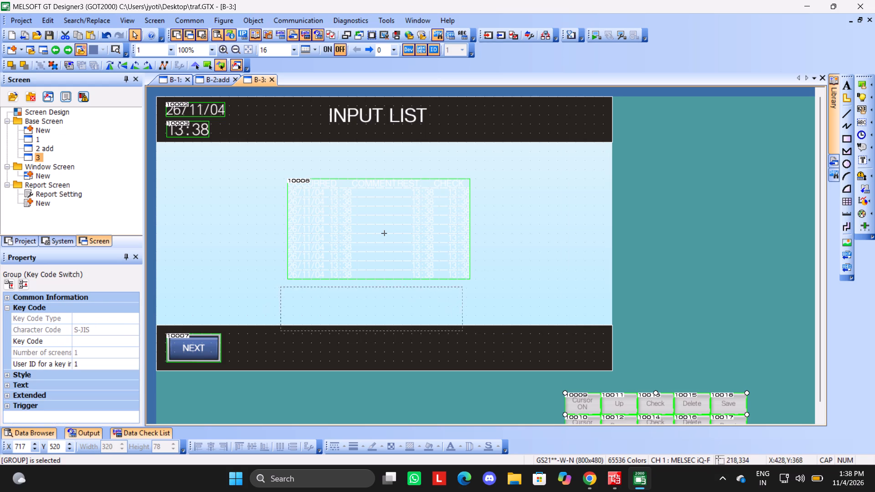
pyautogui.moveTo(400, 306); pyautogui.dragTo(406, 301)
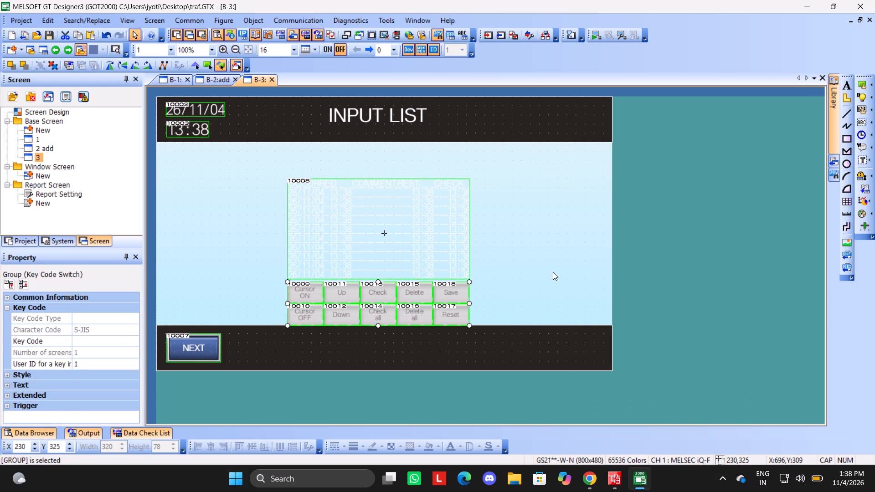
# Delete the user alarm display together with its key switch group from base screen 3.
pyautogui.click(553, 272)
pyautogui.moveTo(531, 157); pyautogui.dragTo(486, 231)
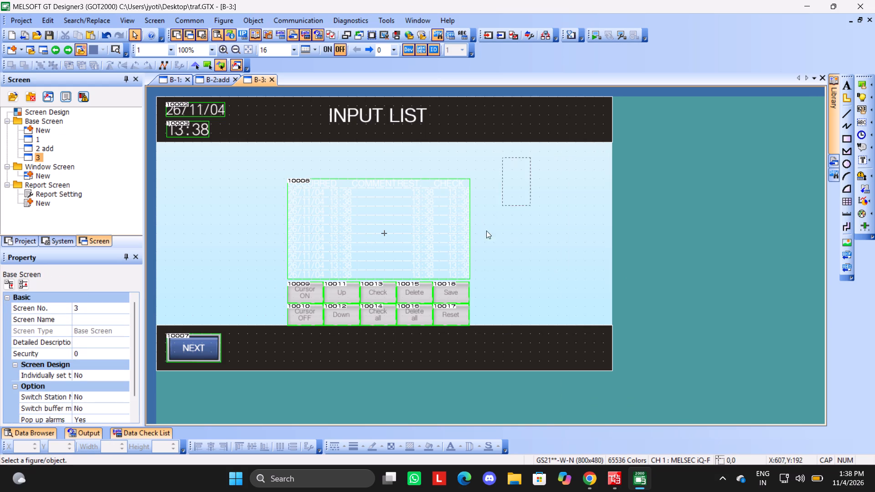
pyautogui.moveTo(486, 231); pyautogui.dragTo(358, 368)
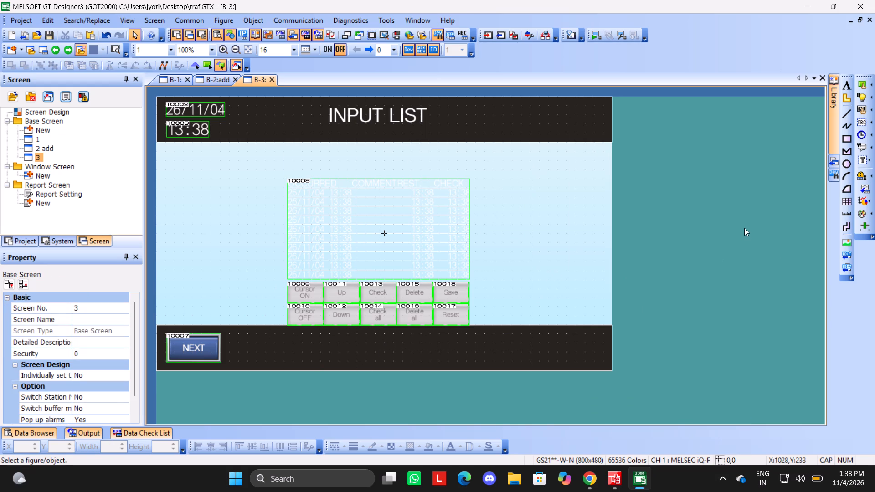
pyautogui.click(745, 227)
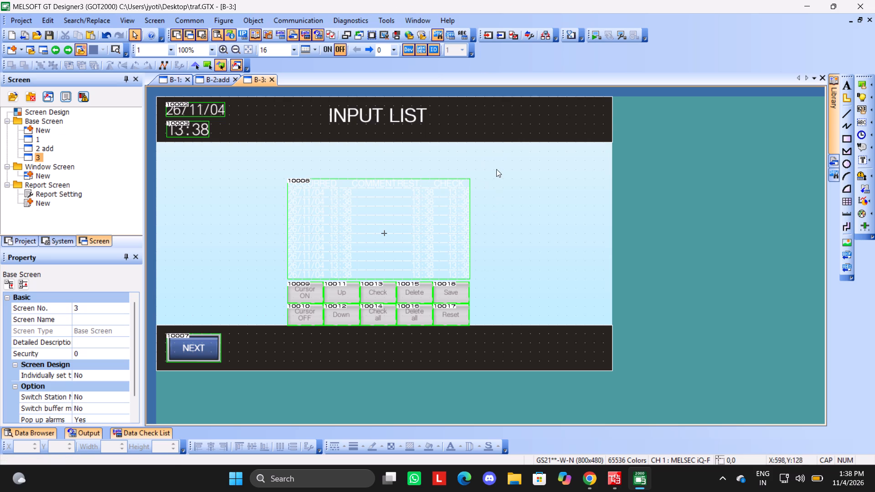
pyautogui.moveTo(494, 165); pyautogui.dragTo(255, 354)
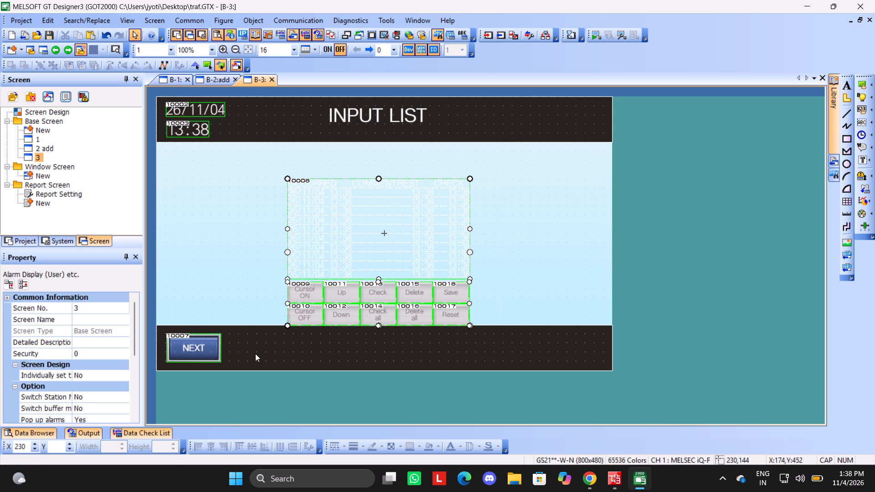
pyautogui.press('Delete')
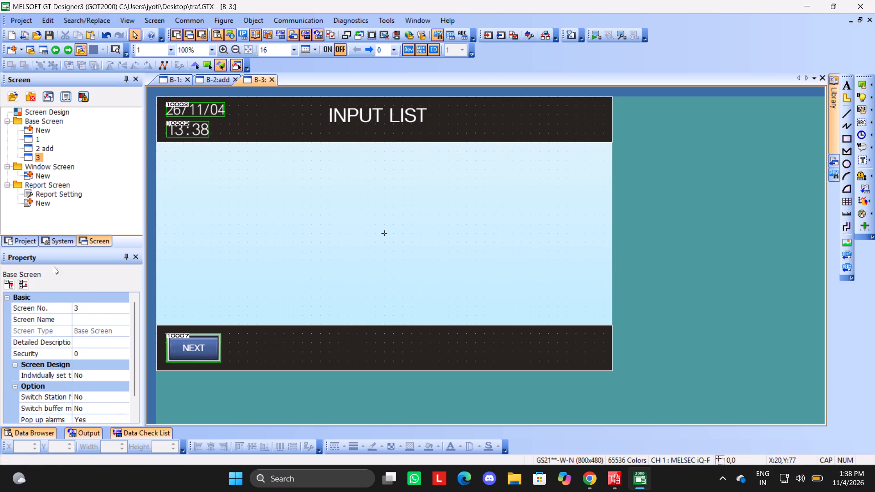
# Open base screen 2 (add) and clear the selection of its objects.
pyautogui.doubleClick(44, 149)
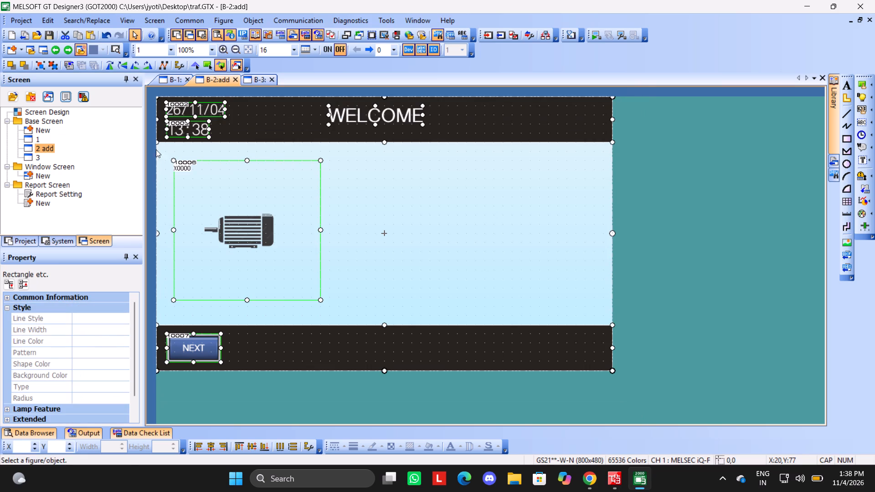
pyautogui.click(650, 249)
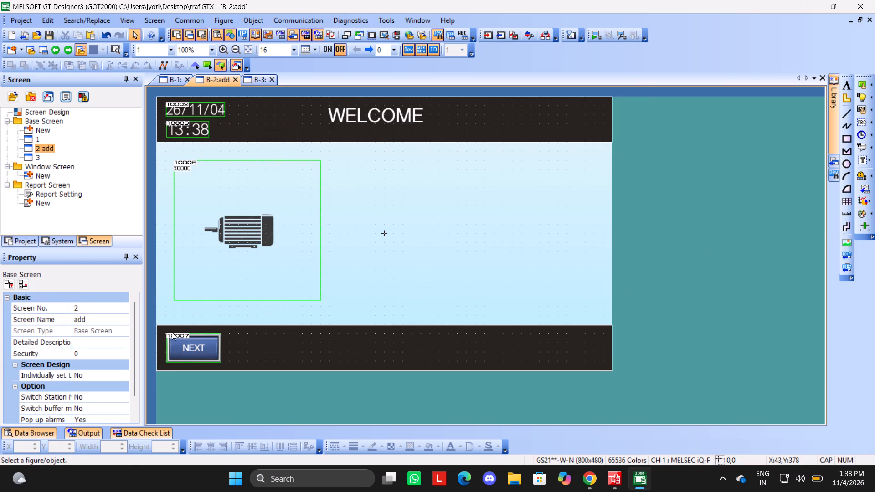
# Switch to GX Works3 and examine the ProgPou ladder from the Star_Delta_1 block up to the ALT section, then return to GT Designer3.
pyautogui.click(623, 480)
pyautogui.scroll(5, 320, 150)
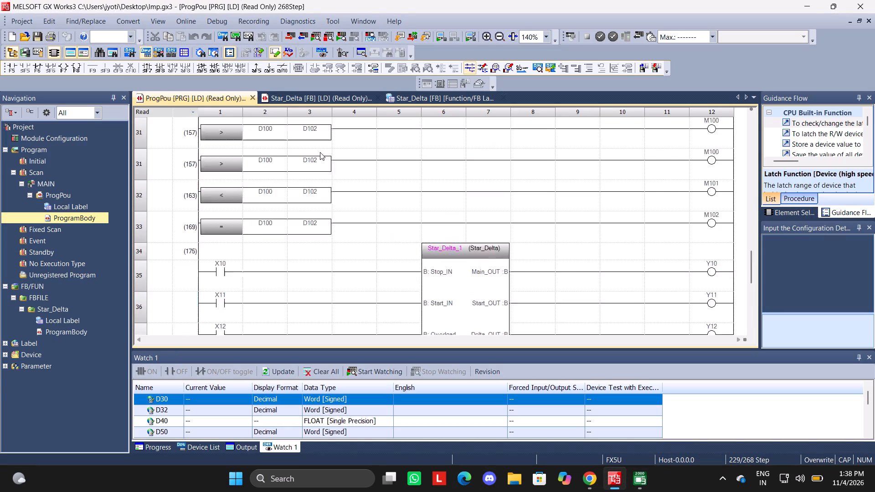
pyautogui.scroll(11, 320, 152)
pyautogui.scroll(6, 649, 237)
pyautogui.scroll(-20, 621, 259)
pyautogui.scroll(-6, 621, 259)
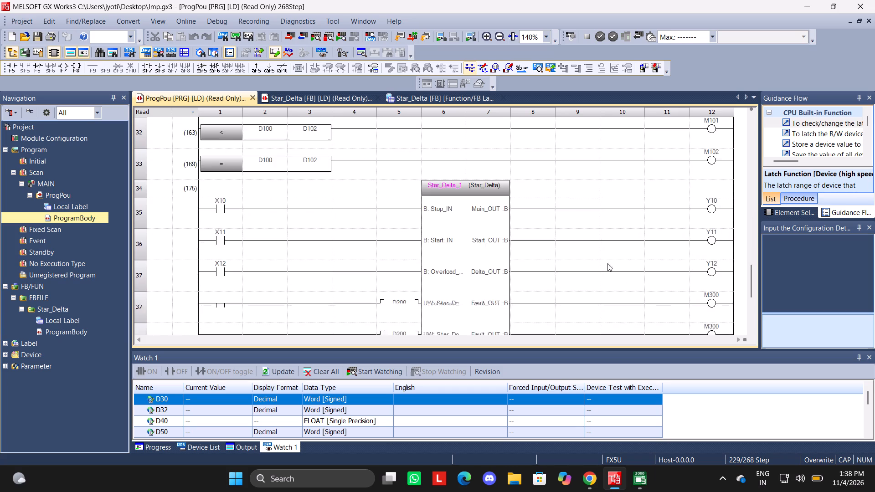
pyautogui.scroll(-6, 544, 258)
pyautogui.scroll(4, 302, 151)
pyautogui.scroll(-2, 384, 225)
pyautogui.scroll(2, 428, 193)
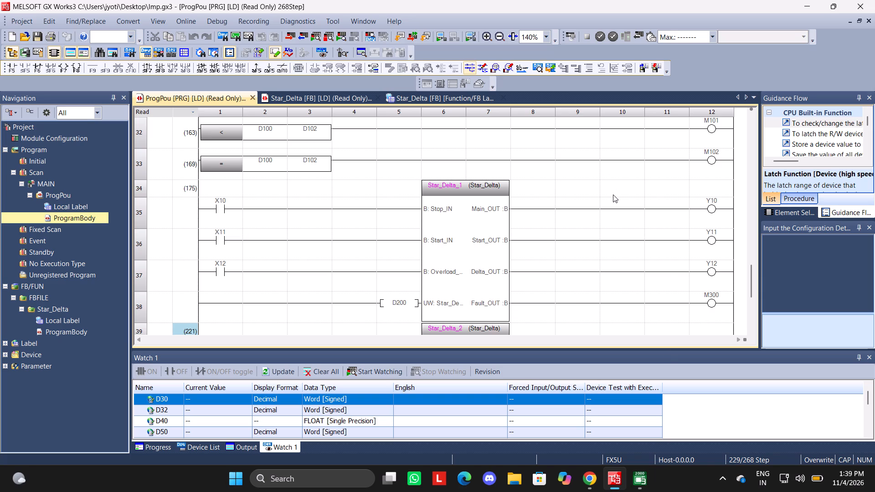
pyautogui.scroll(3, 570, 238)
pyautogui.scroll(2, 487, 256)
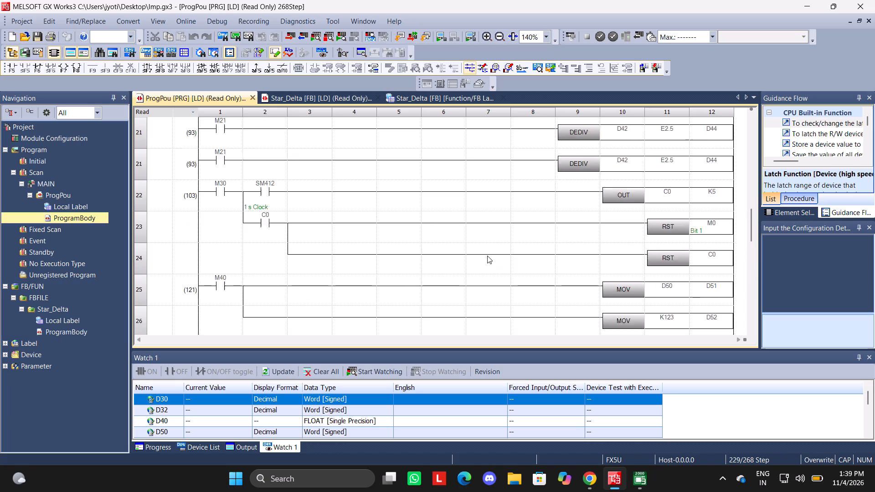
pyautogui.scroll(1, 487, 256)
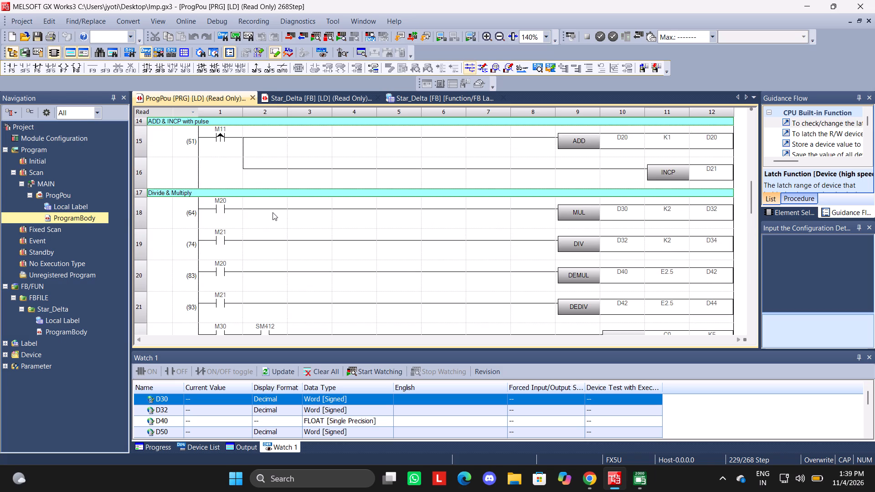
pyautogui.scroll(3, 257, 196)
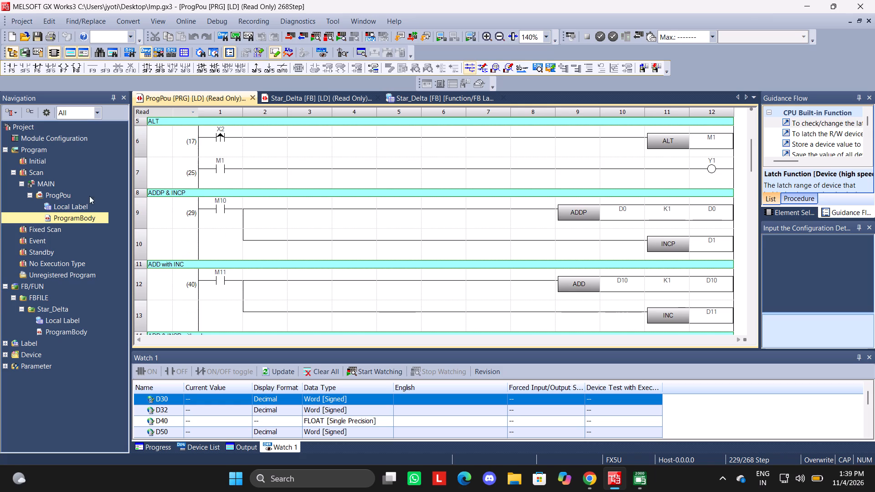
pyautogui.click(804, 0)
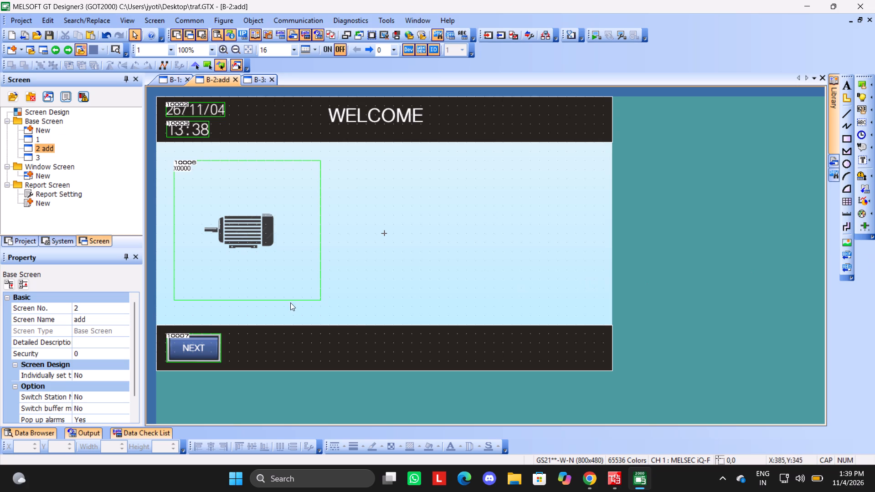
# Move the motor graphic group with device X0000 to the middle of base screen 2.
pyautogui.click(259, 230)
pyautogui.moveTo(243, 231); pyautogui.dragTo(350, 229)
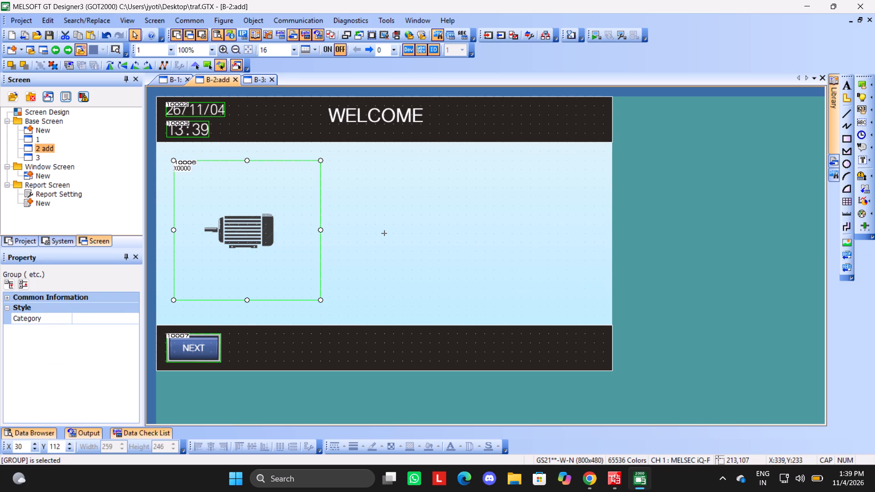
pyautogui.moveTo(350, 229); pyautogui.dragTo(363, 229)
pyautogui.click(695, 213)
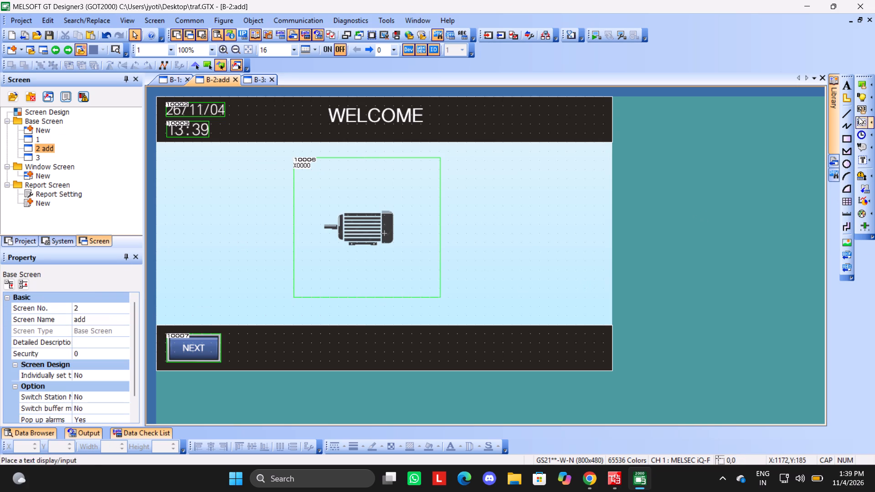
# Place two switches beside the motor on base screen 2, one about 99 by 62 dots at X 81, Y 124 and a larger one below it.
pyautogui.click(855, 86)
pyautogui.moveTo(203, 167); pyautogui.dragTo(203, 168)
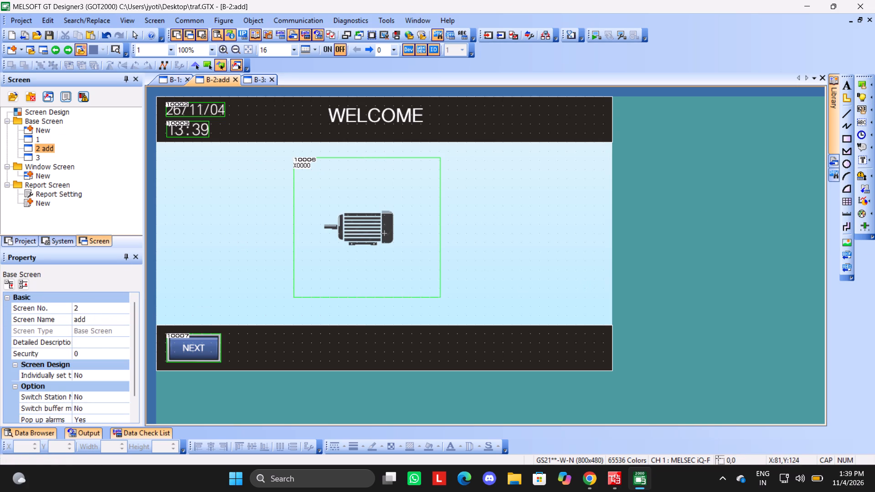
pyautogui.moveTo(203, 168); pyautogui.dragTo(257, 201)
pyautogui.click(860, 81)
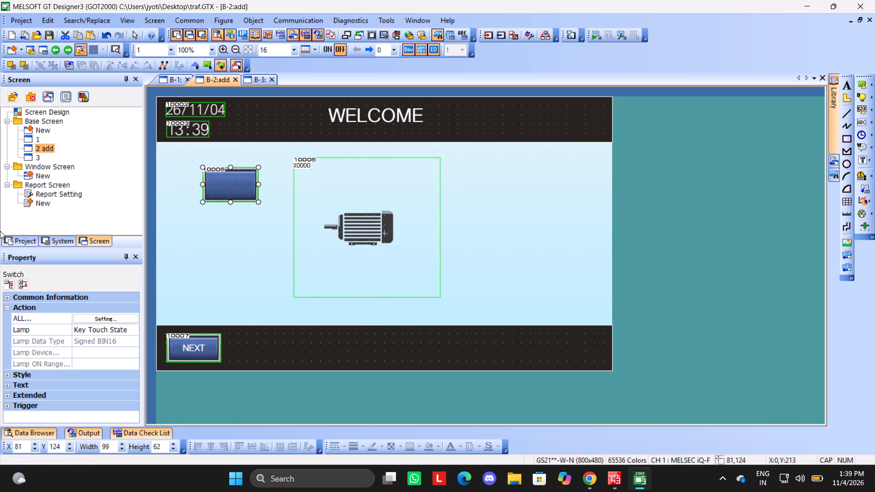
pyautogui.moveTo(206, 229); pyautogui.dragTo(272, 280)
pyautogui.click(733, 220)
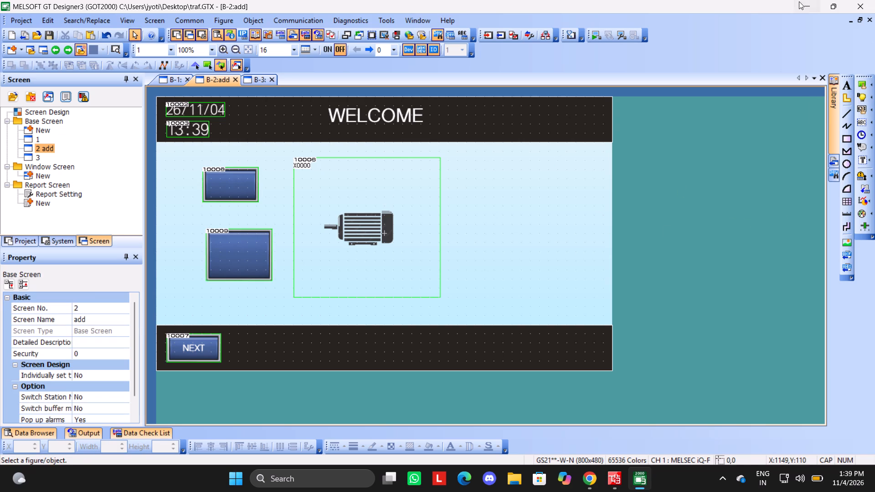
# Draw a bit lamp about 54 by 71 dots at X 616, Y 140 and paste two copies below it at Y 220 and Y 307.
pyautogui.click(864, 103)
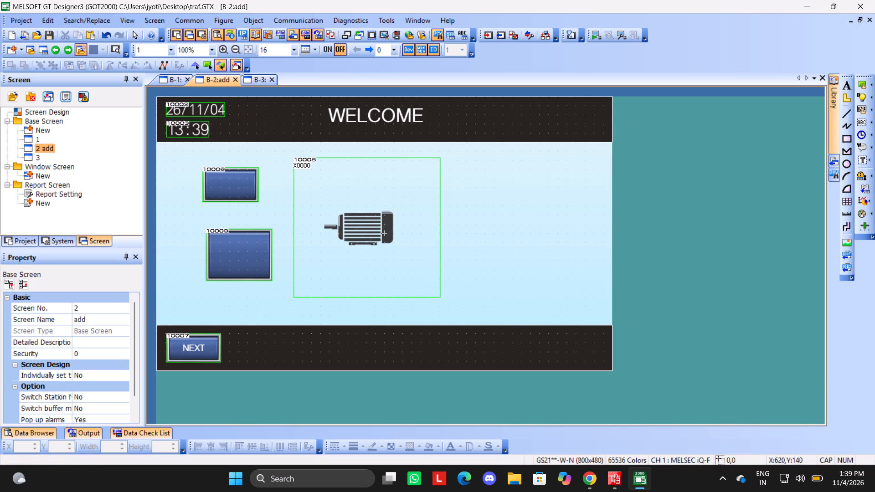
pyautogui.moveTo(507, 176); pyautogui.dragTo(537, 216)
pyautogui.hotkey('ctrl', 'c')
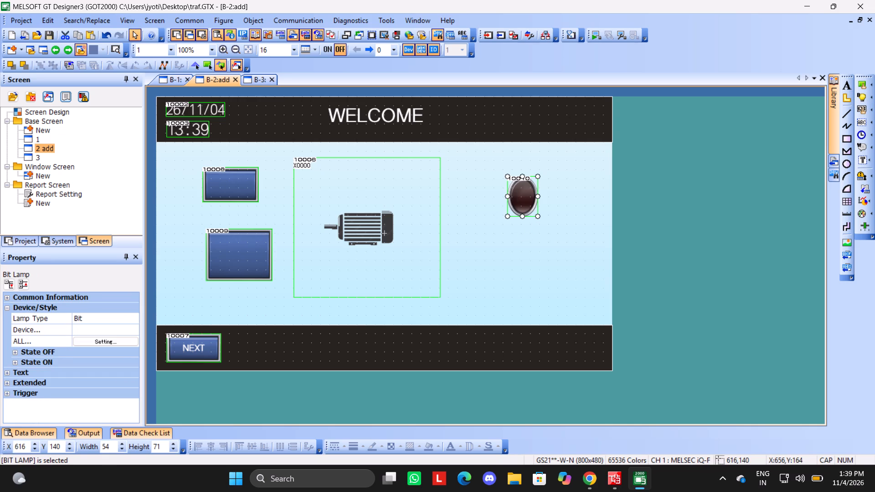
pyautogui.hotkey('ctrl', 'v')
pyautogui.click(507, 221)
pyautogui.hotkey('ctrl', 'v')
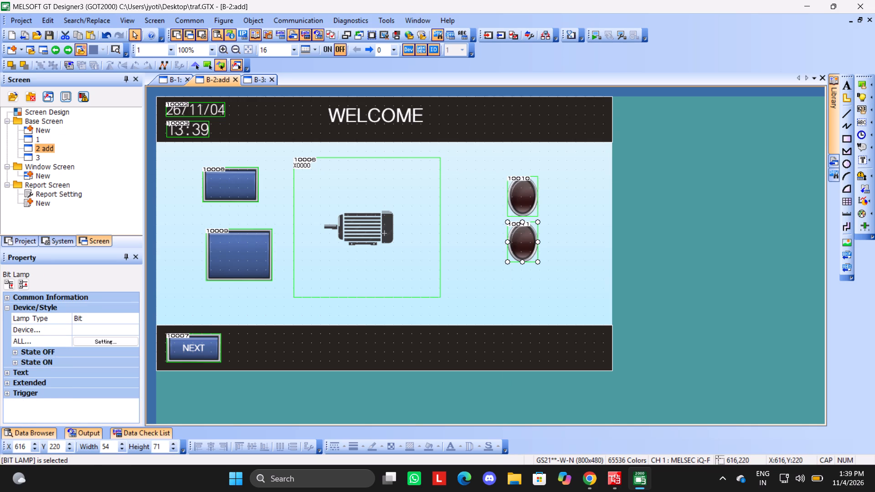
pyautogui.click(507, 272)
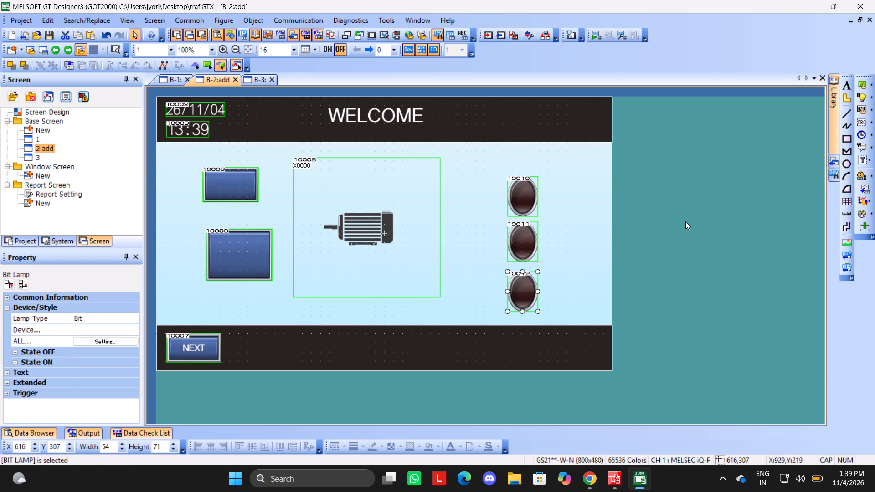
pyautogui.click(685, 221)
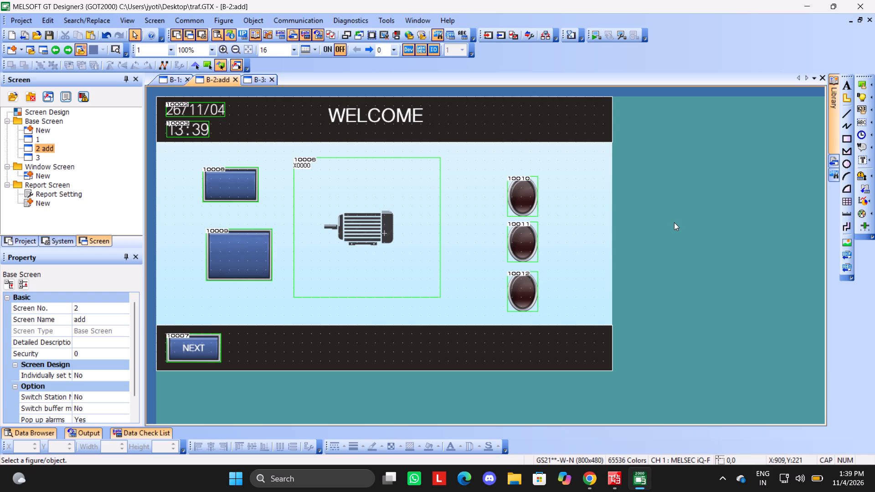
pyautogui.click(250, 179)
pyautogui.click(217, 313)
# Switch to GX Works3 and examine the inputs and outputs of the Star_Delta_1 and Star_Delta_2 blocks, then return to GT Designer3.
pyautogui.click(618, 480)
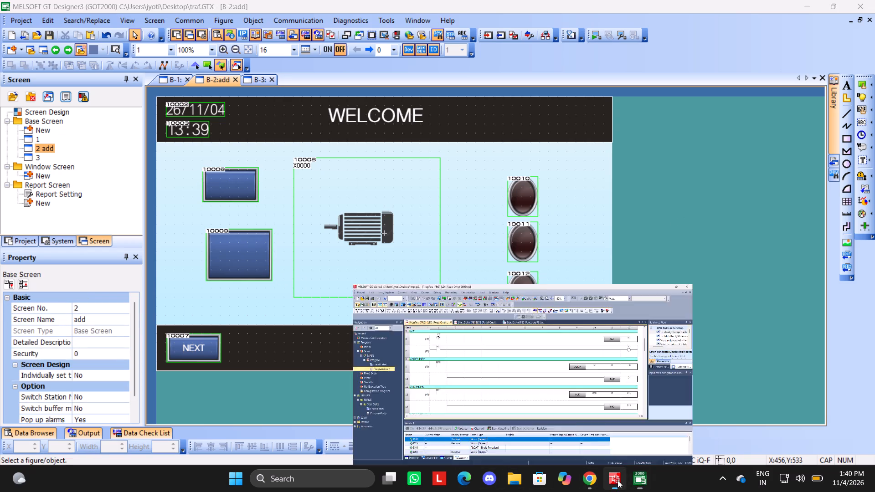
pyautogui.scroll(-3, 562, 282)
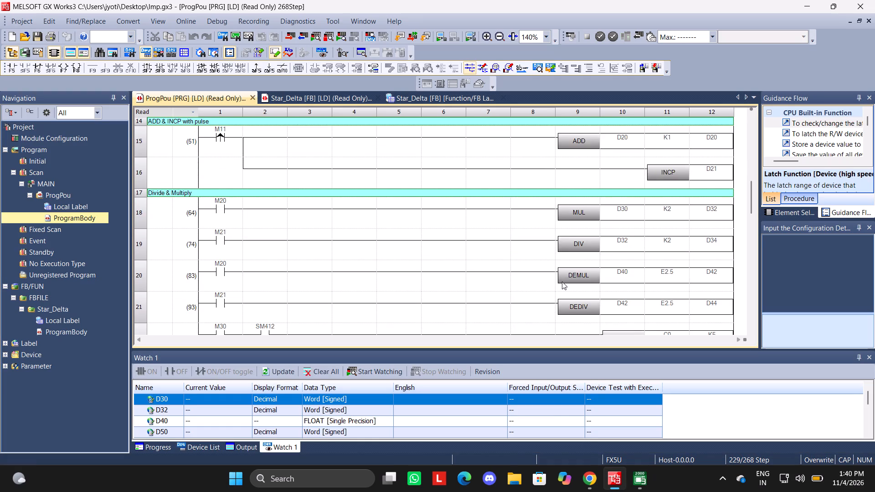
pyautogui.scroll(-17, 562, 282)
pyautogui.scroll(-7, 562, 282)
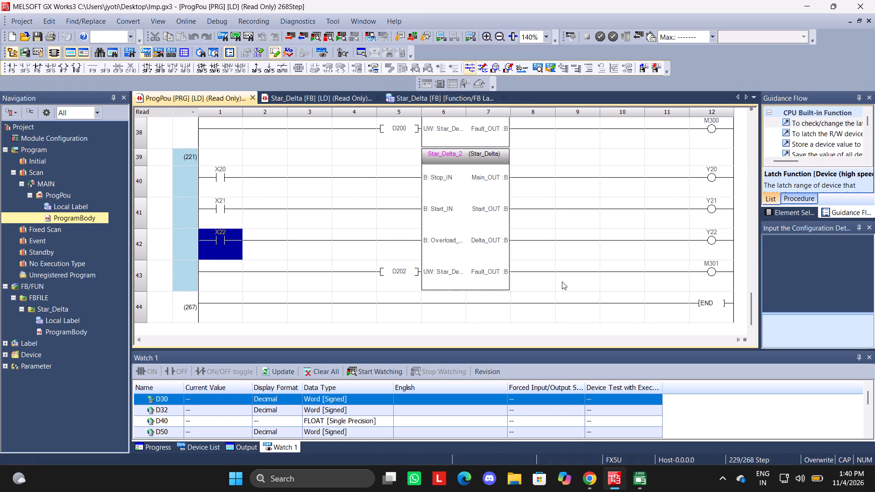
pyautogui.scroll(11, 562, 282)
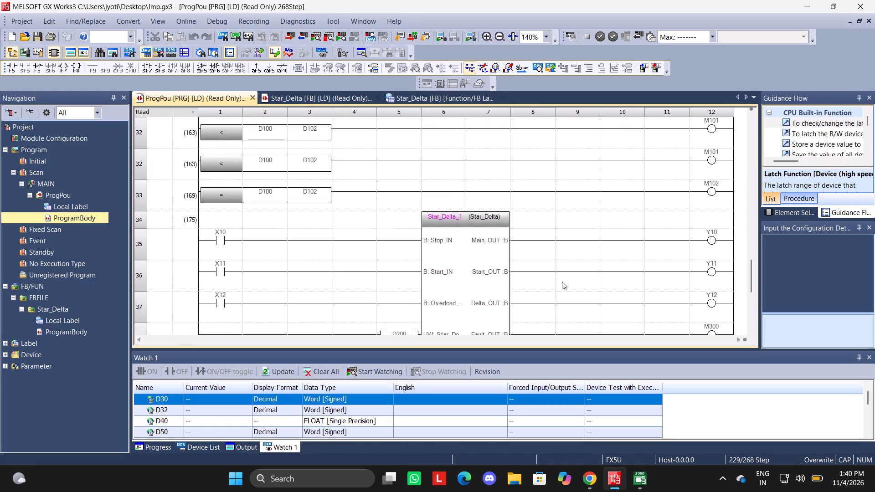
pyautogui.scroll(13, 562, 282)
pyautogui.click(814, 1)
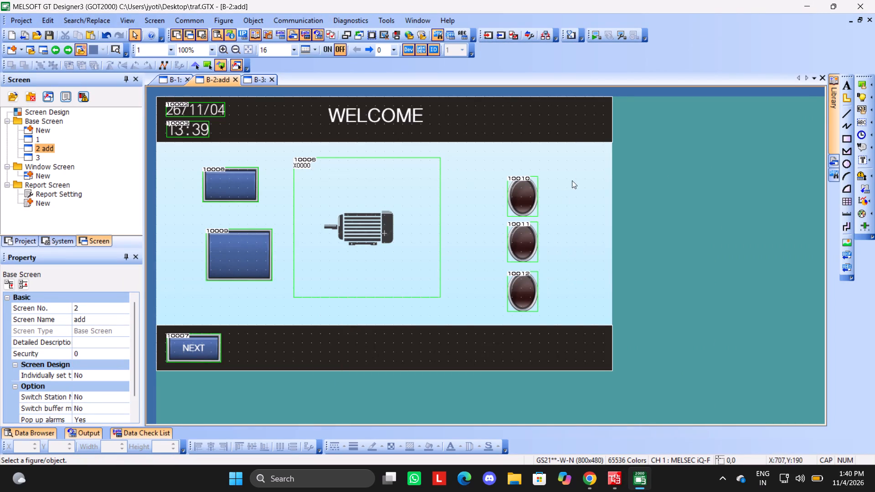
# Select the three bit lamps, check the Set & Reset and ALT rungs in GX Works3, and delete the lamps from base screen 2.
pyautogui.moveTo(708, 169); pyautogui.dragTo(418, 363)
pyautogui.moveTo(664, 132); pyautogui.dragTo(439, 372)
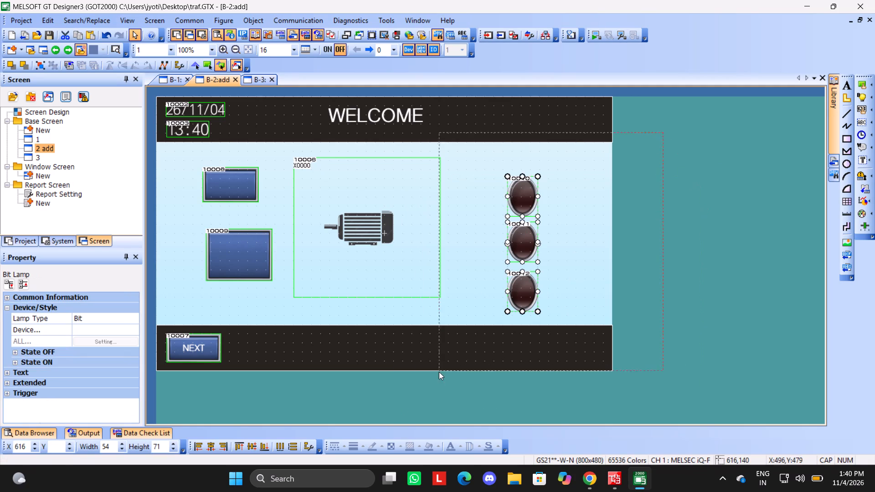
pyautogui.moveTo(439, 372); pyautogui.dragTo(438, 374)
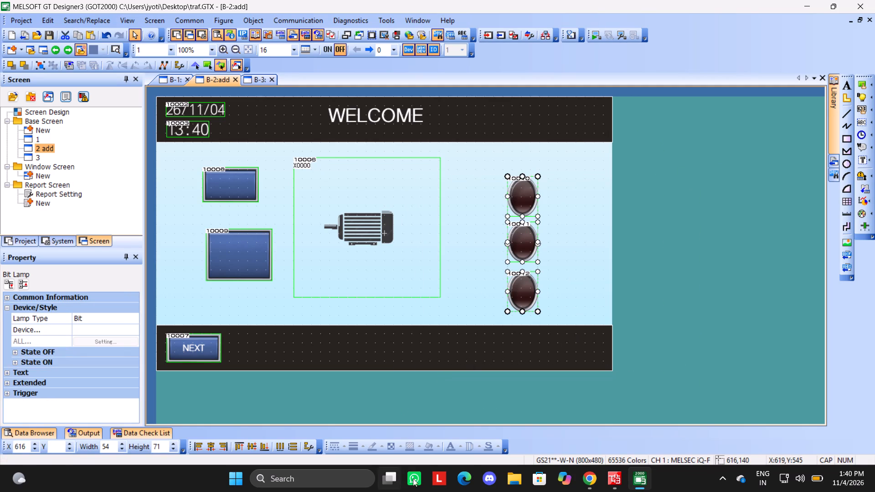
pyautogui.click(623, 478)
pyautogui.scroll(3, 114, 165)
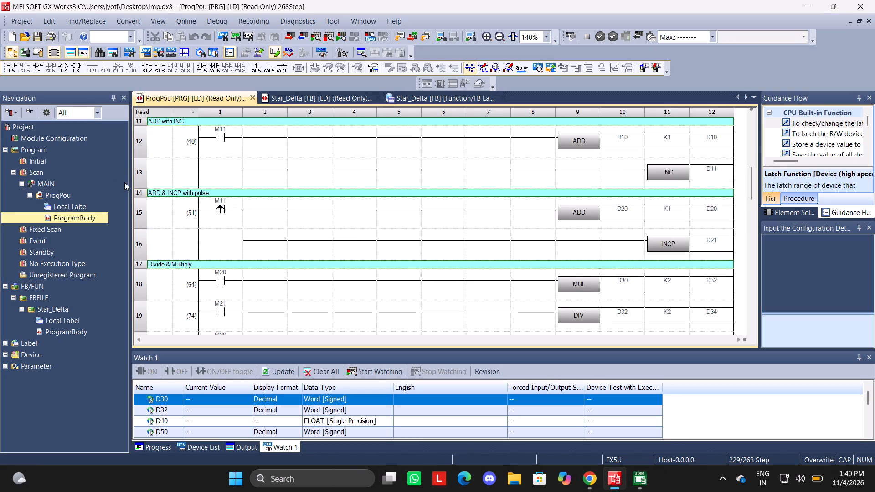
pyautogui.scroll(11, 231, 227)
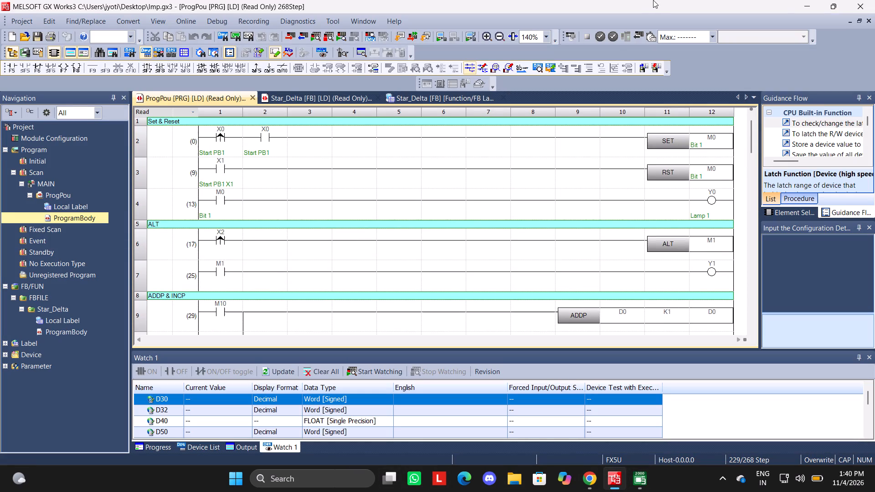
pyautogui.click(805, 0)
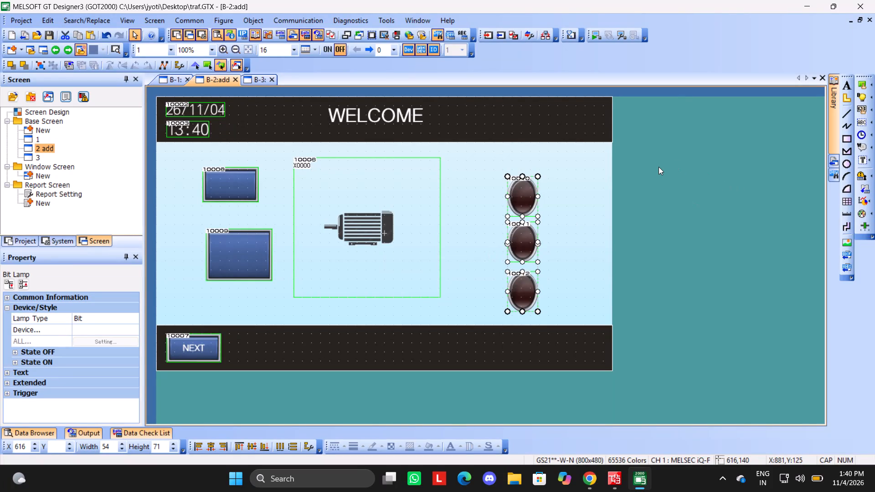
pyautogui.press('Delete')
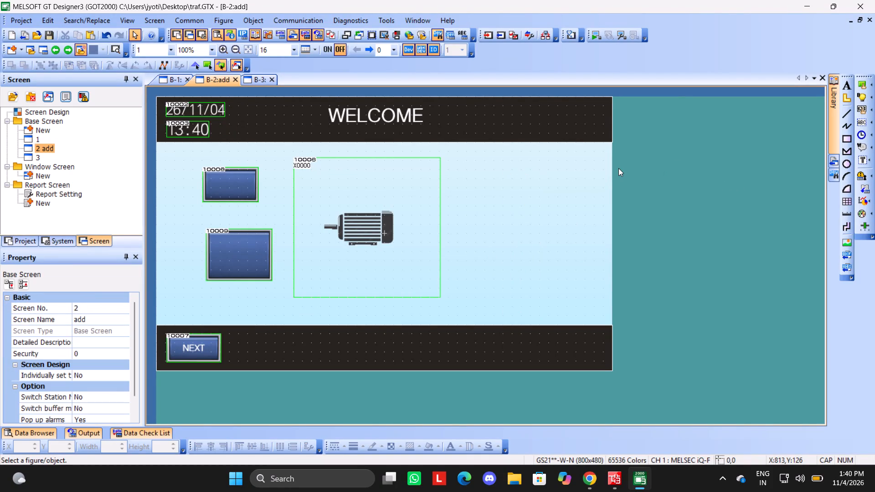
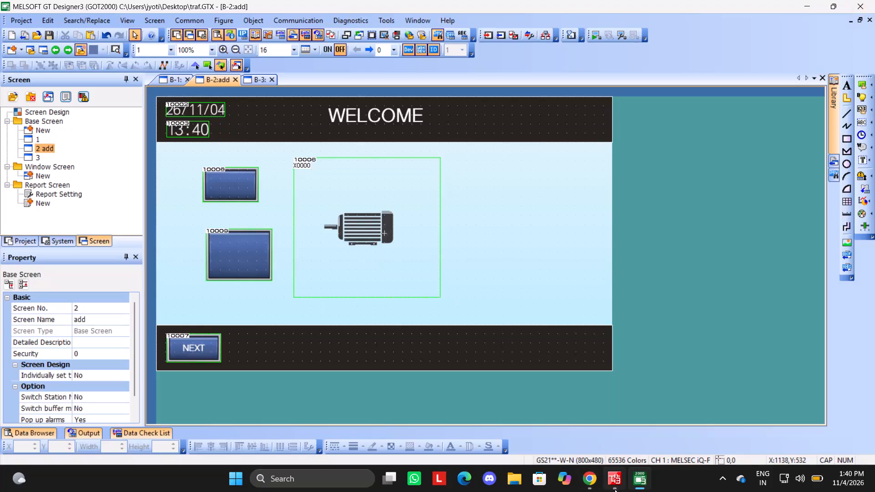
# Switch to GX Works3, examine the ladder from the Set & Reset rungs through the Star_Delta_2 block, and return to GT Designer3.
pyautogui.click(615, 489)
pyautogui.scroll(10, 484, 335)
pyautogui.scroll(8, 425, 237)
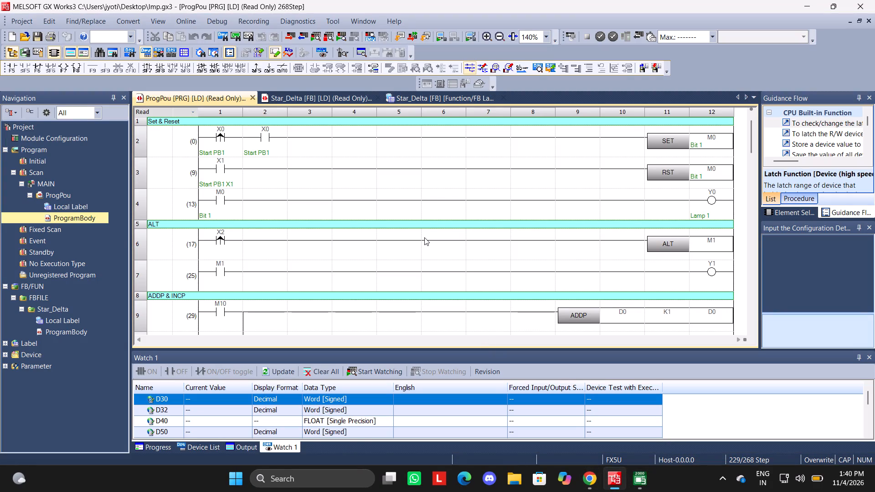
pyautogui.scroll(-7, 424, 237)
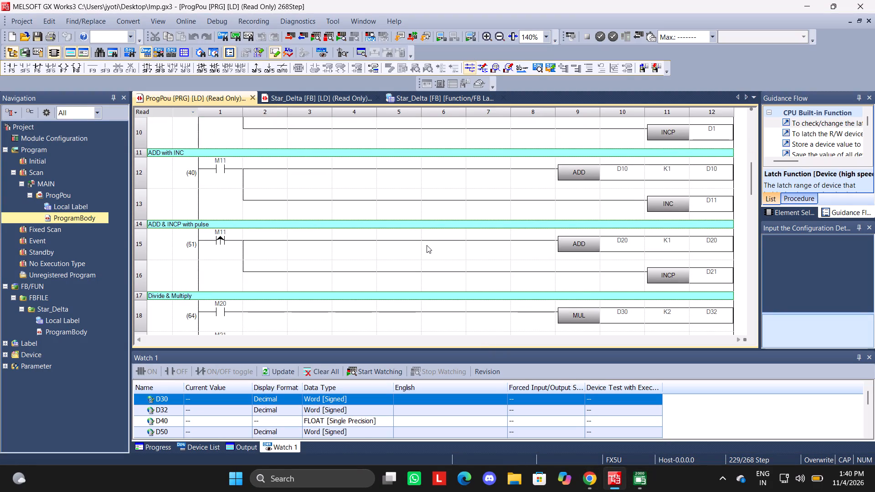
pyautogui.scroll(-20, 427, 245)
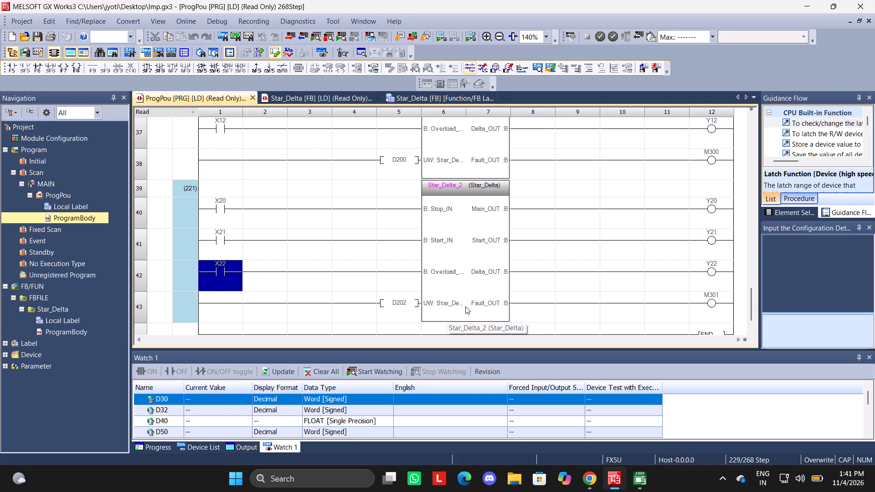
pyautogui.click(816, 3)
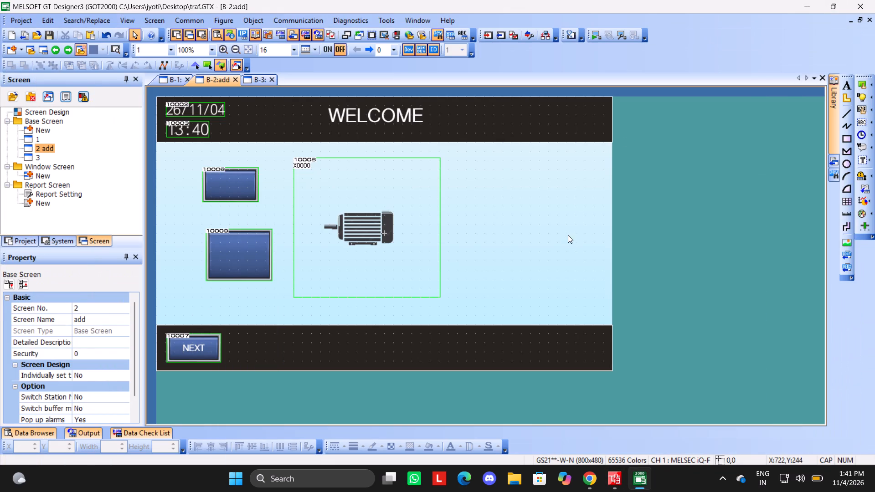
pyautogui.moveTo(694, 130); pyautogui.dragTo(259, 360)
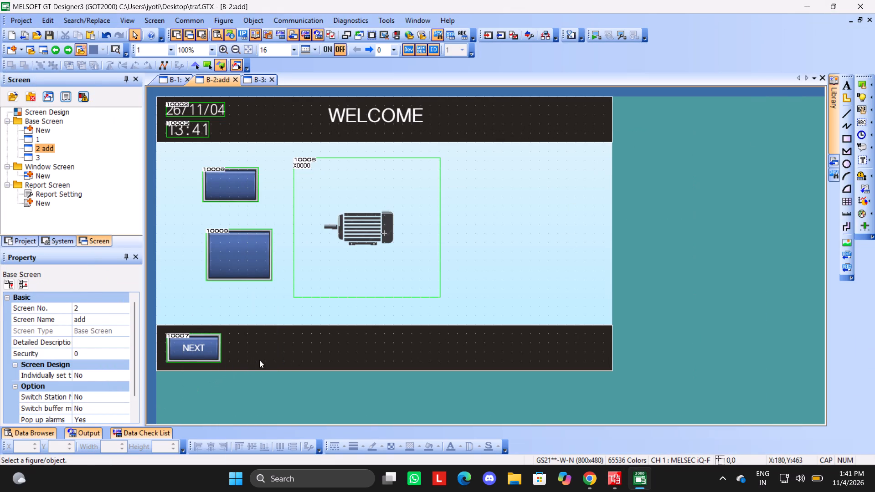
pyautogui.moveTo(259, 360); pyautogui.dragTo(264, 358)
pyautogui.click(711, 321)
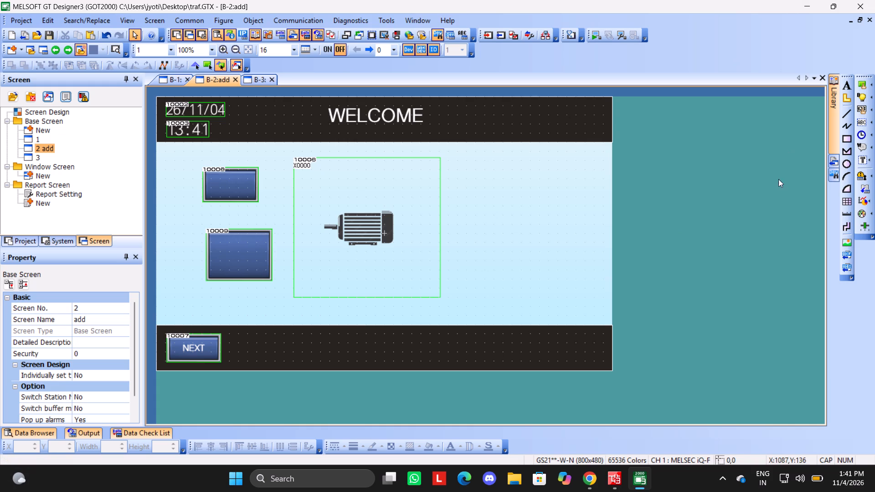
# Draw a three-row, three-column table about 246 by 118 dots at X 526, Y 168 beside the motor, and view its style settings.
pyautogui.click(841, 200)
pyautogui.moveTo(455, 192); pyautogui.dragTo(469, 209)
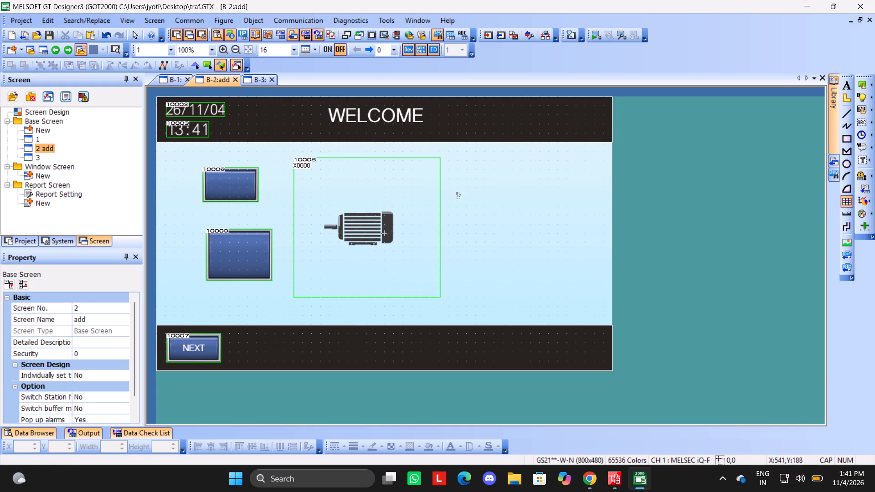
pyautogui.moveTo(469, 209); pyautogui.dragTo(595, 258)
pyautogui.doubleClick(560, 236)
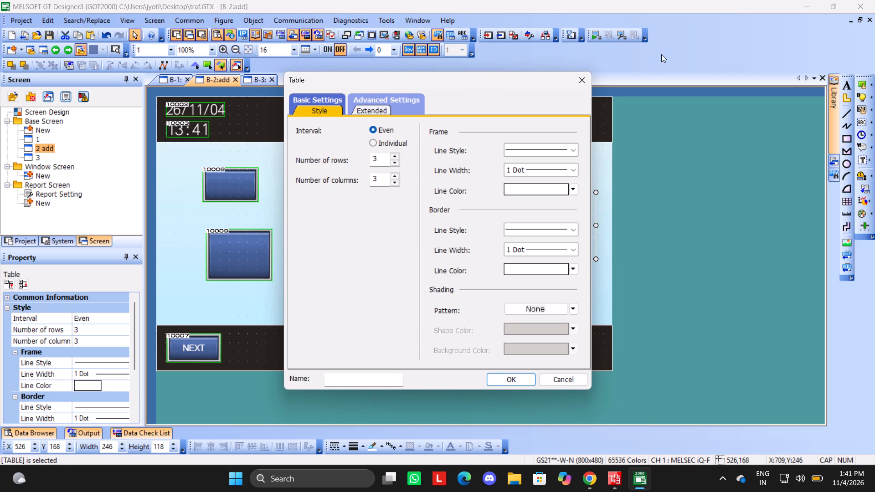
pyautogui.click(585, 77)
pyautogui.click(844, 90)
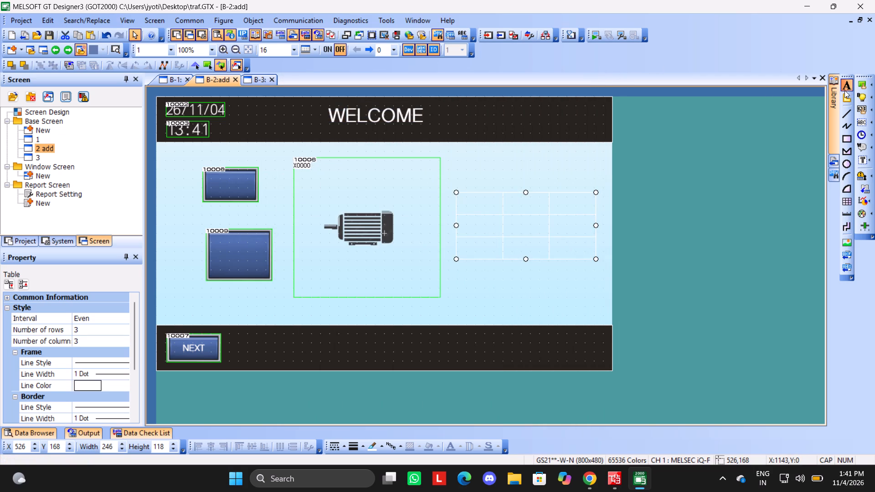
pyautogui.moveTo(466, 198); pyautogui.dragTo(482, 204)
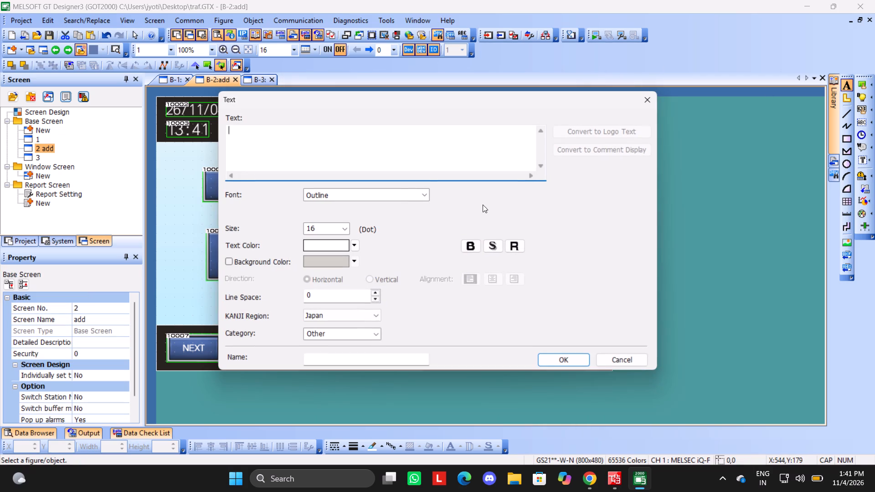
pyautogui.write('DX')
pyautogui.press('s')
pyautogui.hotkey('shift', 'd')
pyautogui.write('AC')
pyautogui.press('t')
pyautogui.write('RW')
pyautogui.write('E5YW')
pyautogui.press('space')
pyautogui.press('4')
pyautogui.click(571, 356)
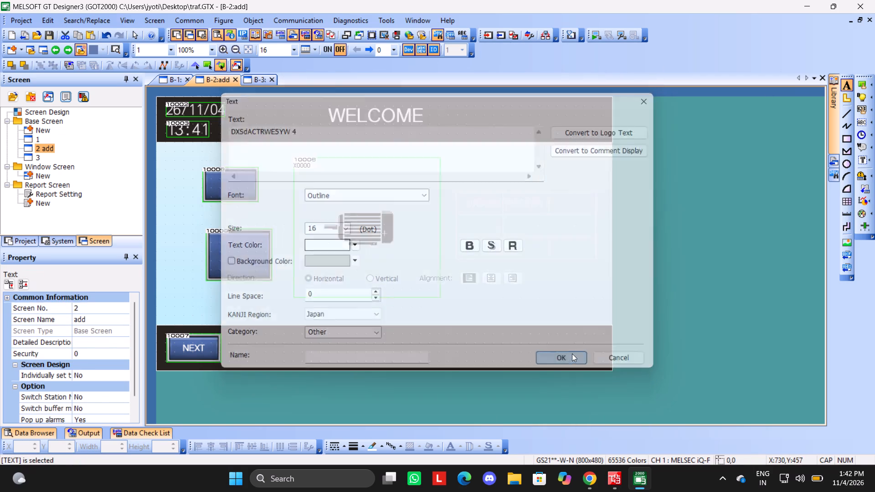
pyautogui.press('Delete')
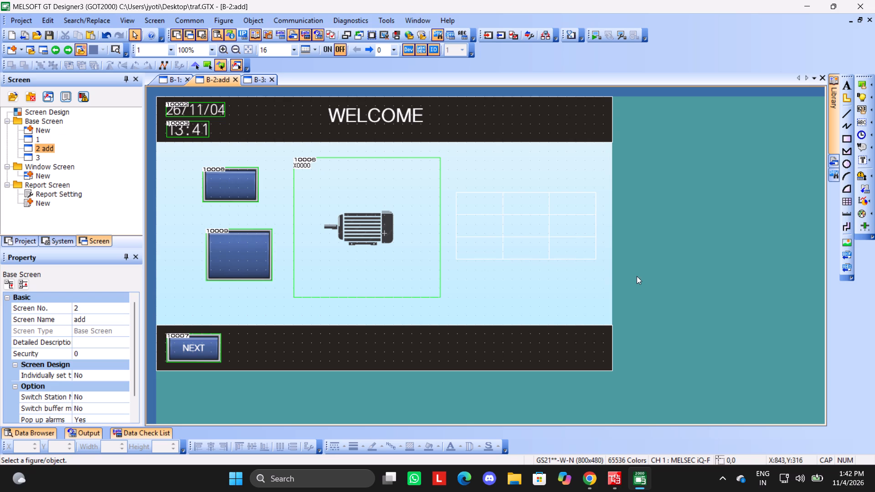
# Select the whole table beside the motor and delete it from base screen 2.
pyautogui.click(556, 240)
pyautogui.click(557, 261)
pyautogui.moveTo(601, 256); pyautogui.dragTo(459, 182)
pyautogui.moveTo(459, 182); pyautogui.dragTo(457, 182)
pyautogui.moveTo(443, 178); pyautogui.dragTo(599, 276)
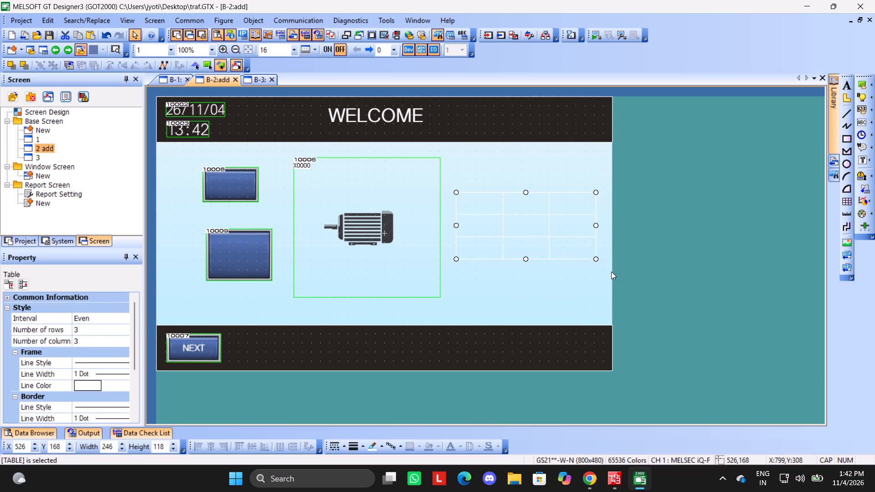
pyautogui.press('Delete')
# Examine the motor switch's action, style and text settings and the options for adding a bit action, then close them without changes.
pyautogui.click(362, 214)
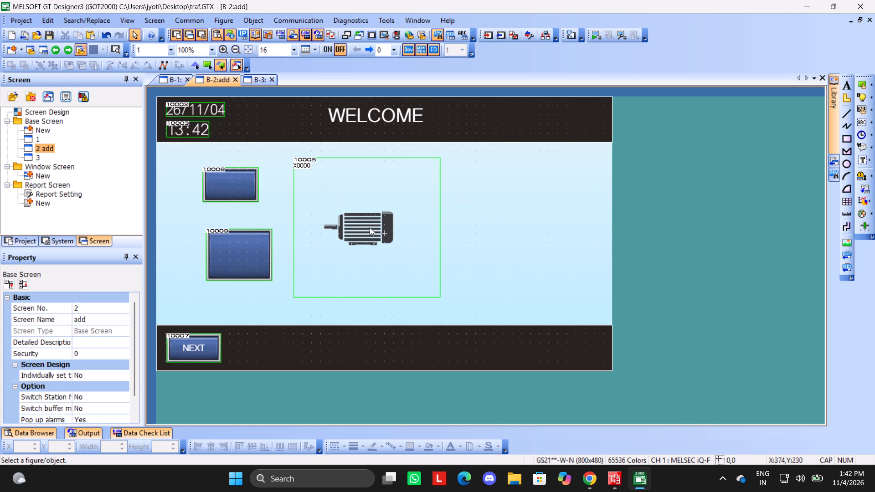
pyautogui.click(370, 227)
pyautogui.rightClick(370, 227)
pyautogui.doubleClick(348, 237)
pyautogui.click(352, 240)
pyautogui.doubleClick(364, 227)
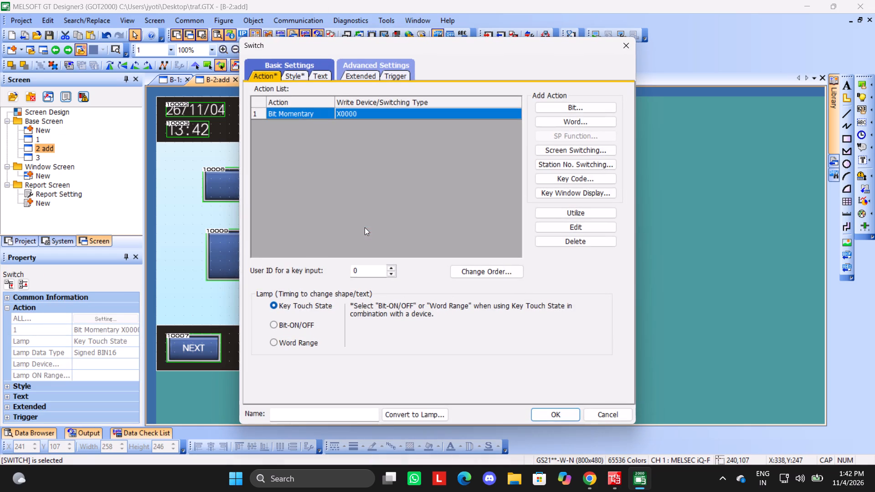
pyautogui.click(566, 107)
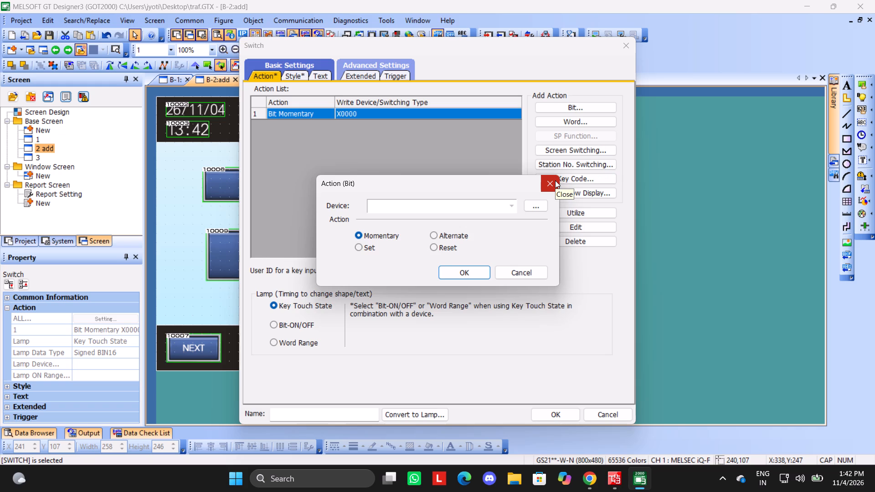
pyautogui.click(300, 73)
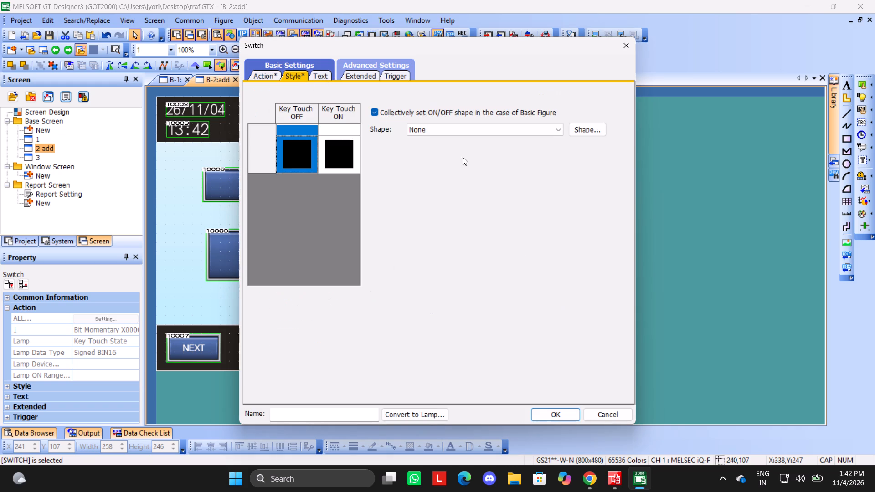
pyautogui.click(487, 135)
pyautogui.click(487, 135)
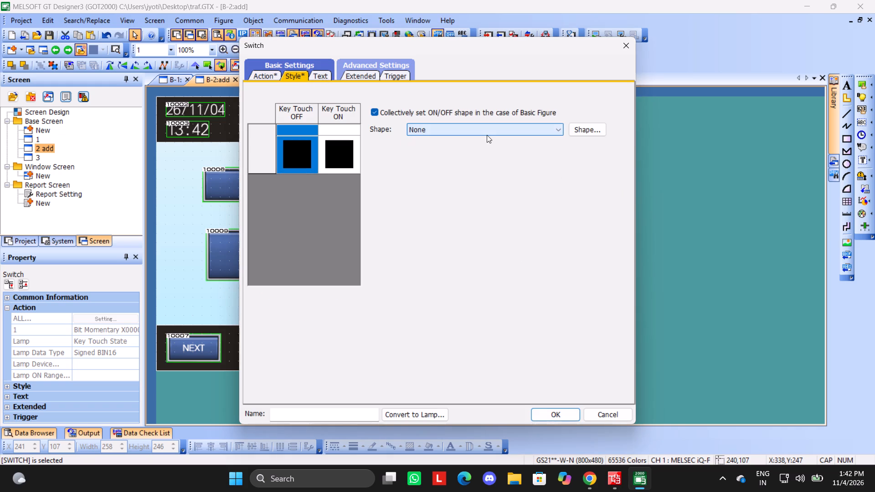
pyautogui.click(321, 70)
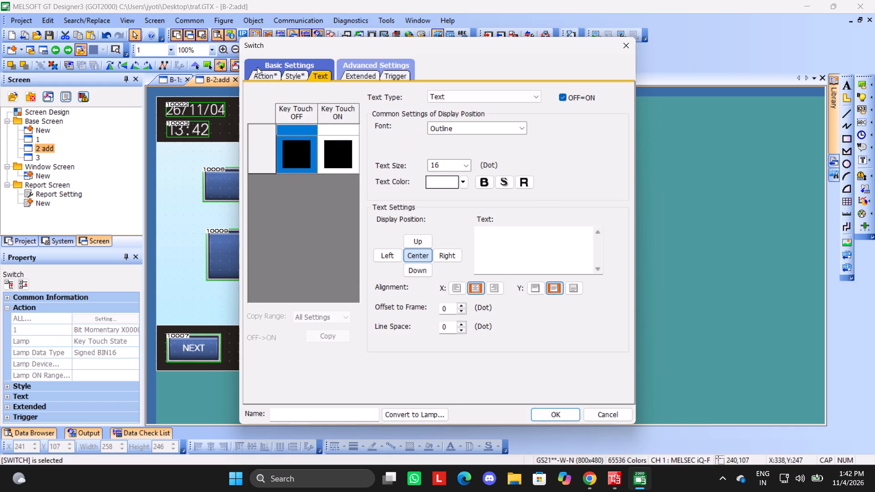
pyautogui.click(266, 74)
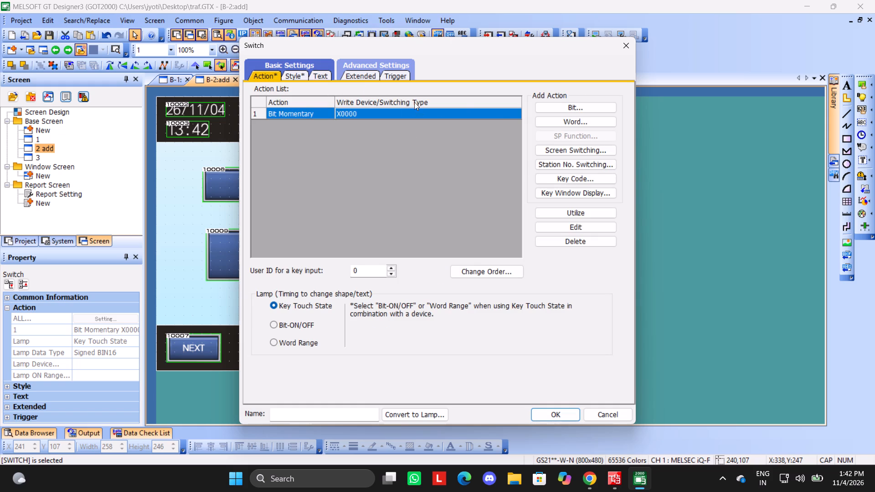
pyautogui.click(296, 76)
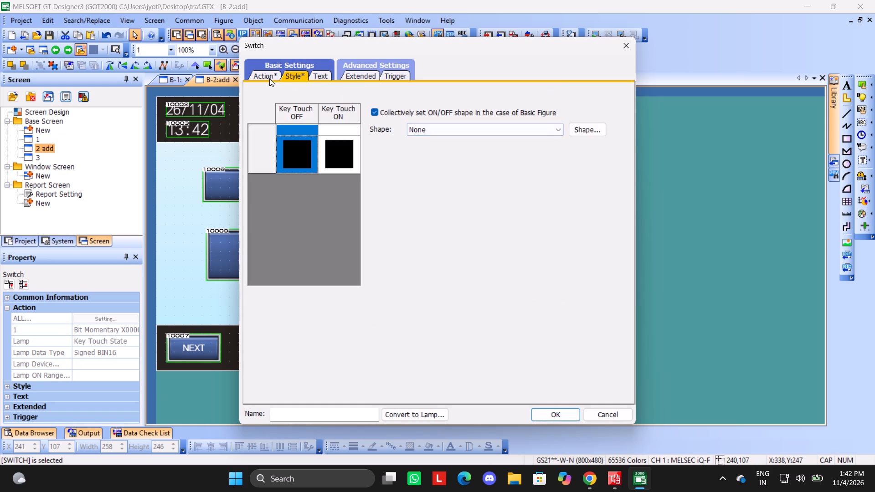
pyautogui.click(269, 78)
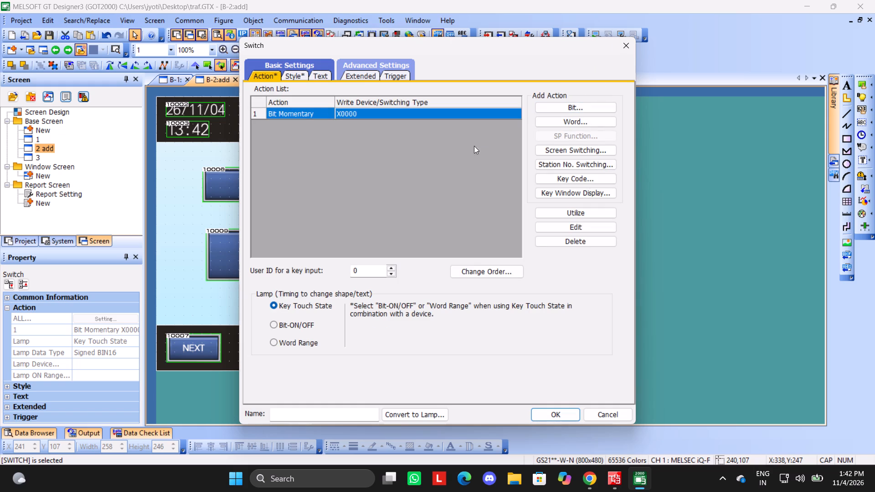
pyautogui.click(609, 104)
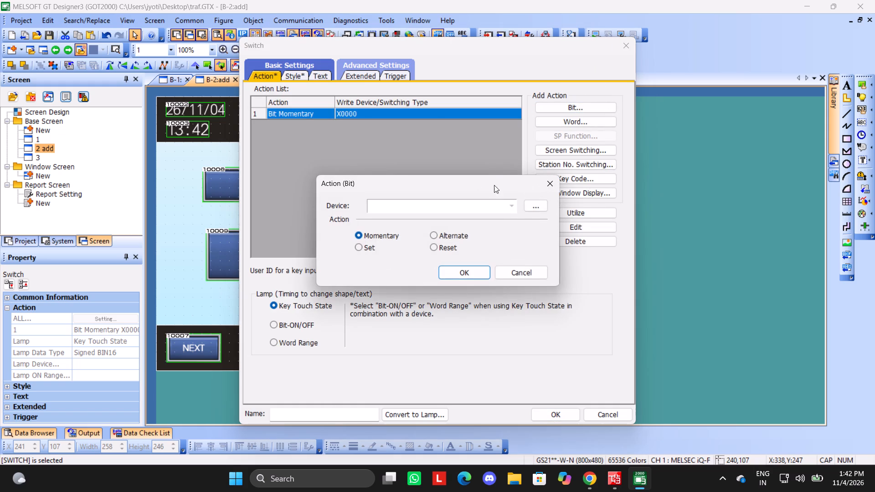
pyautogui.click(554, 178)
pyautogui.click(623, 50)
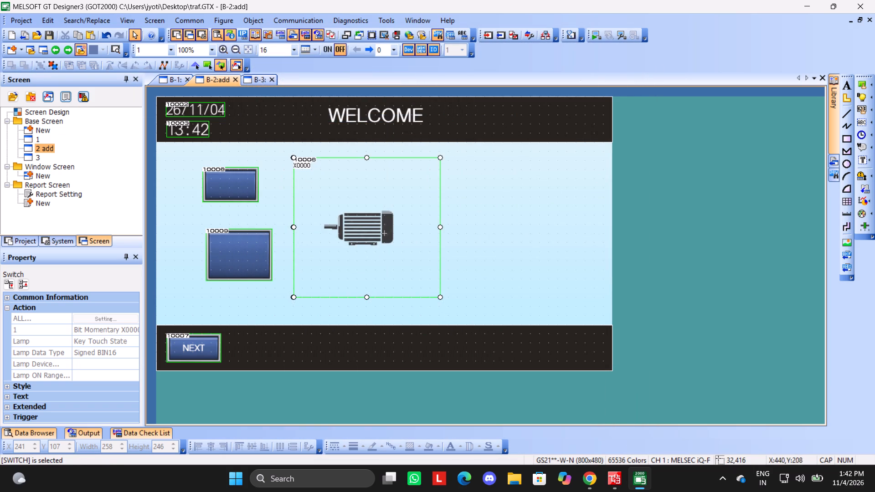
pyautogui.moveTo(393, 225); pyautogui.dragTo(351, 181)
pyautogui.click(507, 227)
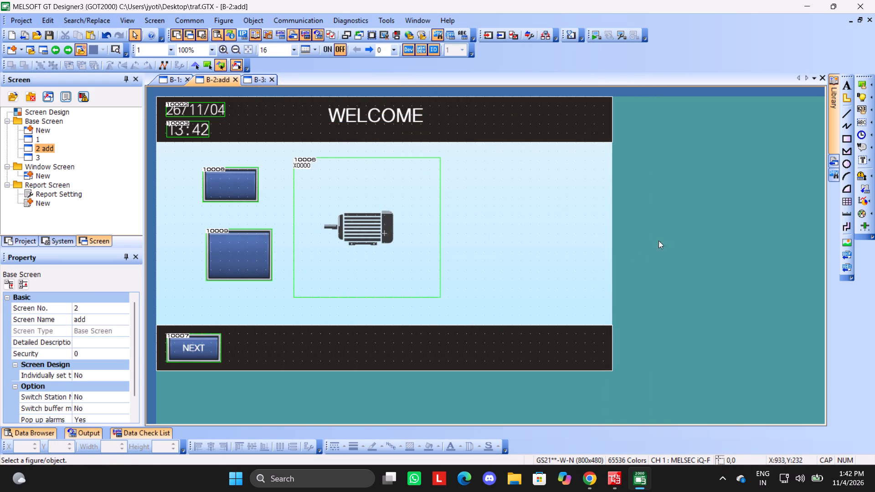
# Insert the electric-motor-icon PNG from Downloads beside the motor switch, scaled down to about 294 by 263 dots at X 483, Y 124.
pyautogui.click(849, 241)
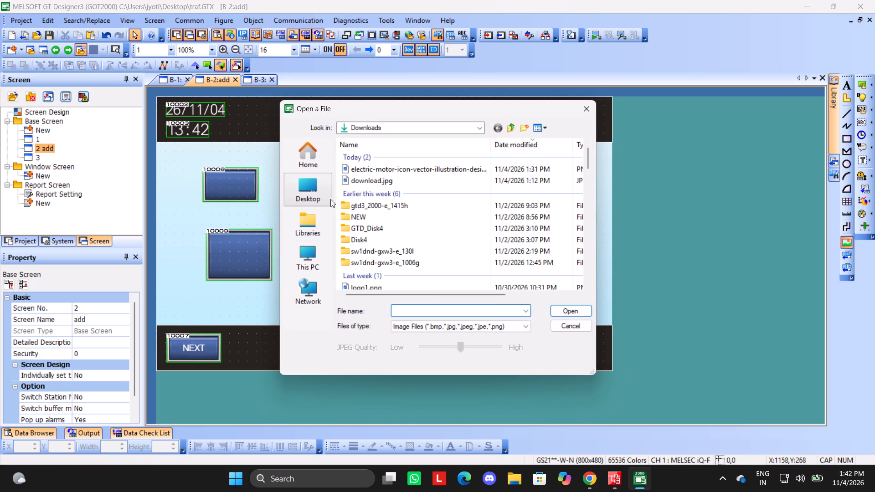
pyautogui.click(400, 172)
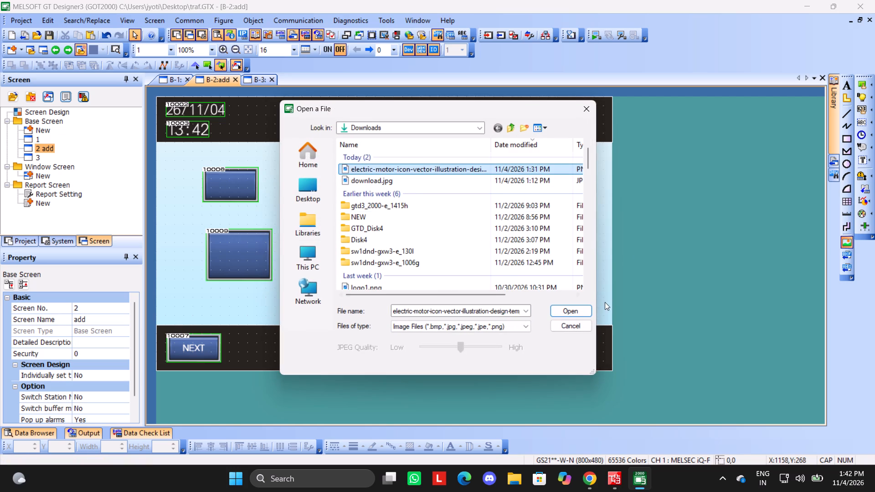
pyautogui.click(584, 308)
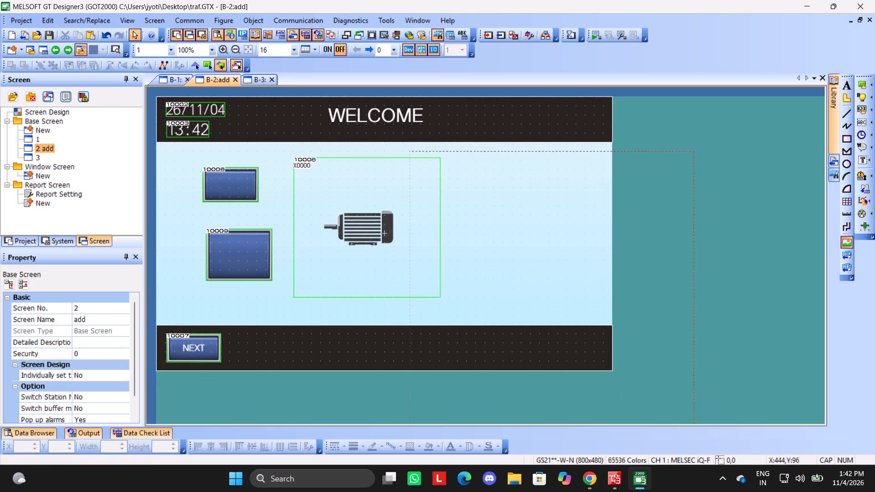
pyautogui.click(467, 196)
pyautogui.moveTo(677, 342); pyautogui.dragTo(617, 263)
pyautogui.moveTo(689, 401); pyautogui.dragTo(602, 294)
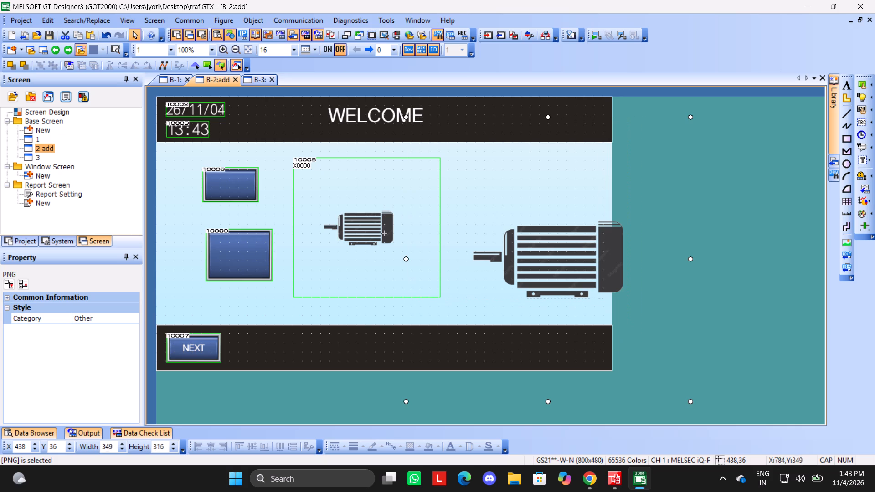
pyautogui.moveTo(602, 294); pyautogui.dragTo(573, 266)
pyautogui.moveTo(515, 192); pyautogui.dragTo(540, 241)
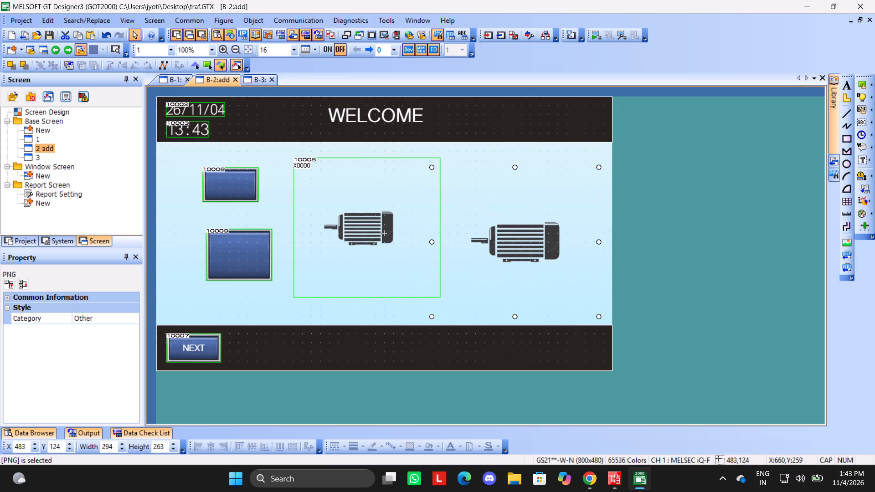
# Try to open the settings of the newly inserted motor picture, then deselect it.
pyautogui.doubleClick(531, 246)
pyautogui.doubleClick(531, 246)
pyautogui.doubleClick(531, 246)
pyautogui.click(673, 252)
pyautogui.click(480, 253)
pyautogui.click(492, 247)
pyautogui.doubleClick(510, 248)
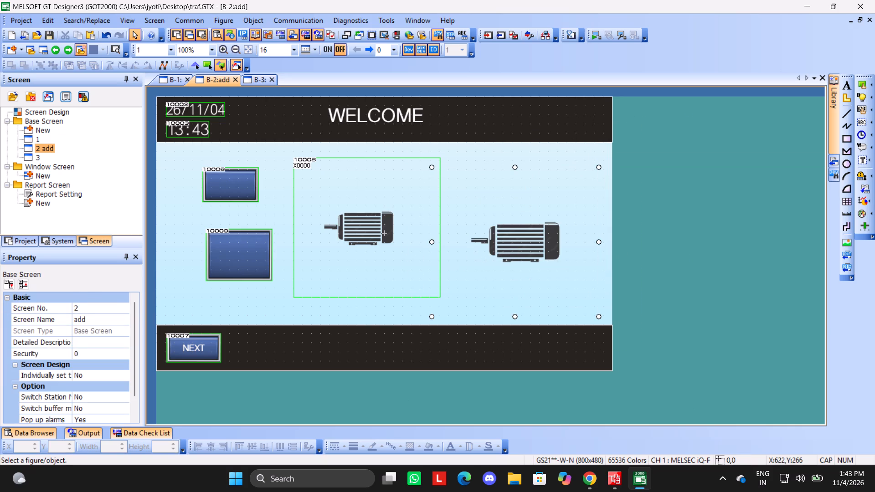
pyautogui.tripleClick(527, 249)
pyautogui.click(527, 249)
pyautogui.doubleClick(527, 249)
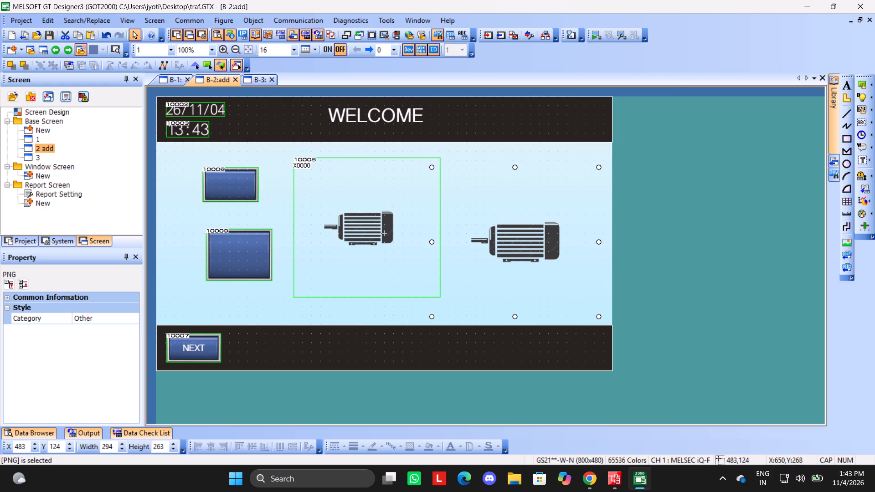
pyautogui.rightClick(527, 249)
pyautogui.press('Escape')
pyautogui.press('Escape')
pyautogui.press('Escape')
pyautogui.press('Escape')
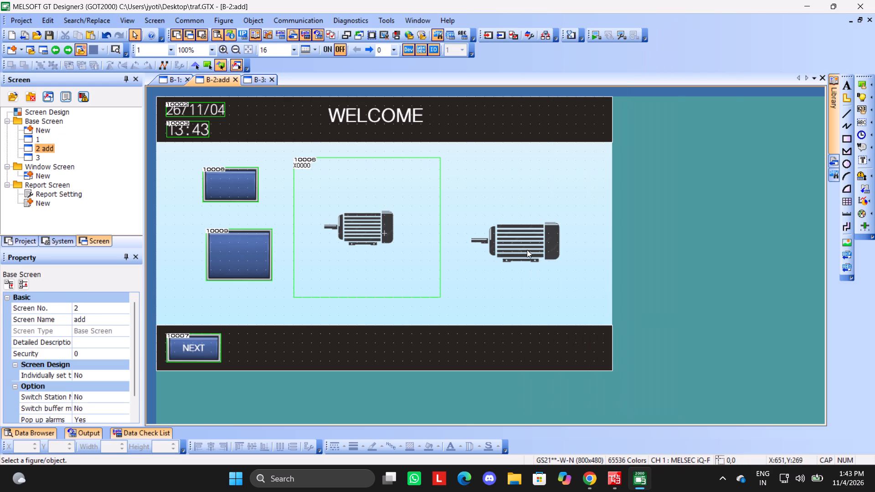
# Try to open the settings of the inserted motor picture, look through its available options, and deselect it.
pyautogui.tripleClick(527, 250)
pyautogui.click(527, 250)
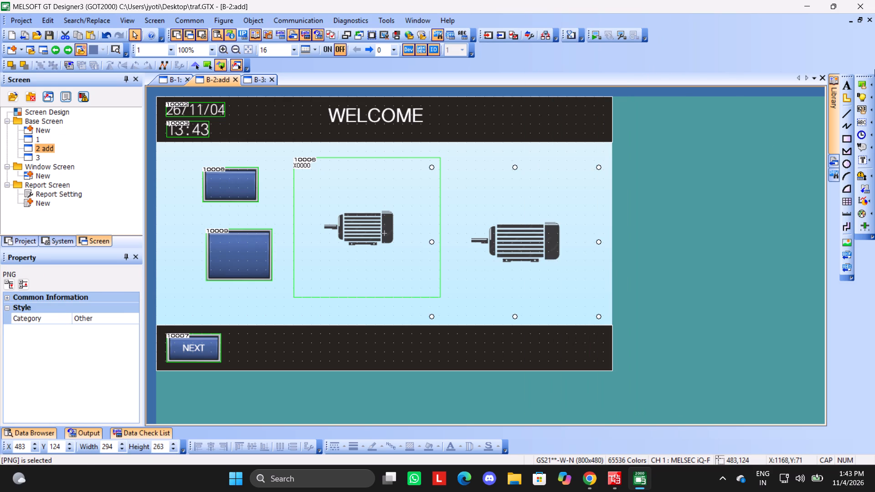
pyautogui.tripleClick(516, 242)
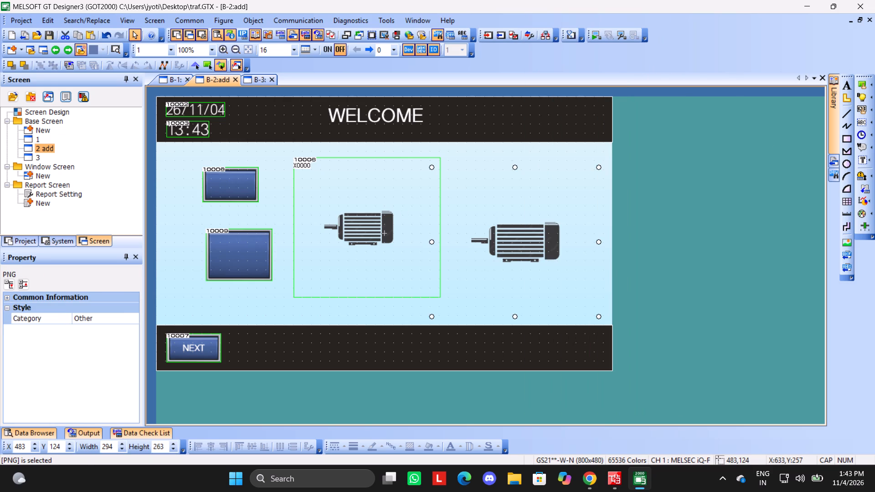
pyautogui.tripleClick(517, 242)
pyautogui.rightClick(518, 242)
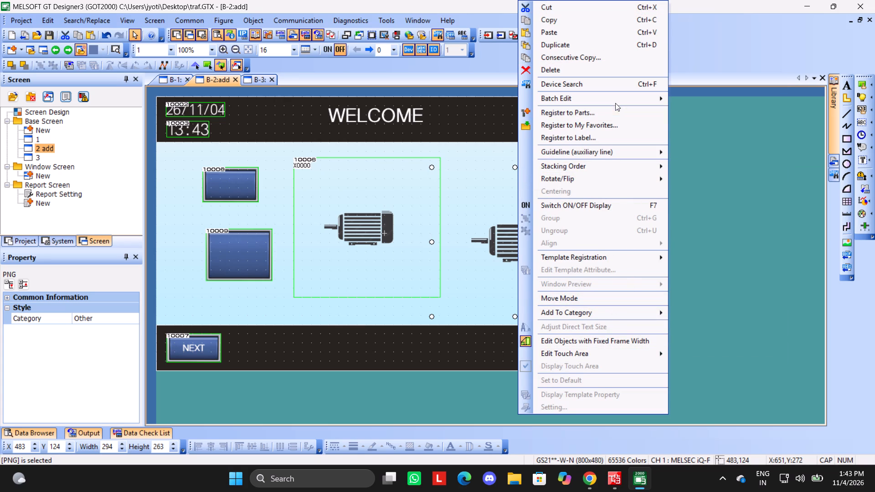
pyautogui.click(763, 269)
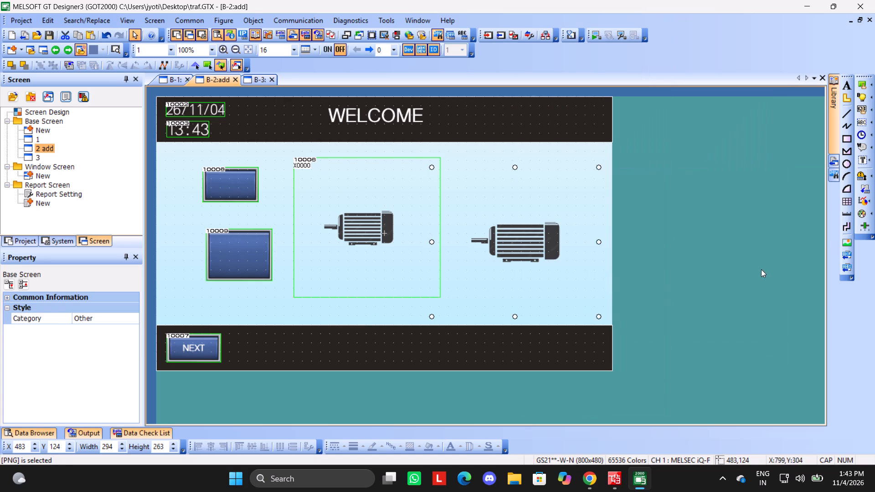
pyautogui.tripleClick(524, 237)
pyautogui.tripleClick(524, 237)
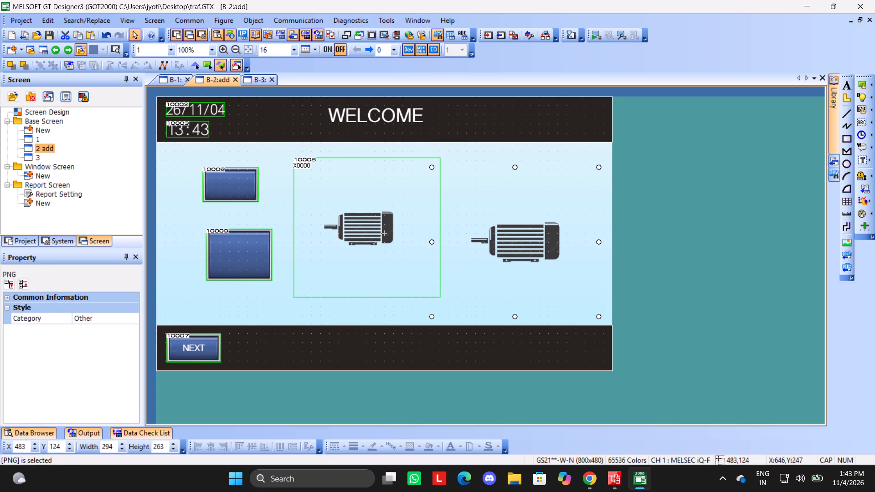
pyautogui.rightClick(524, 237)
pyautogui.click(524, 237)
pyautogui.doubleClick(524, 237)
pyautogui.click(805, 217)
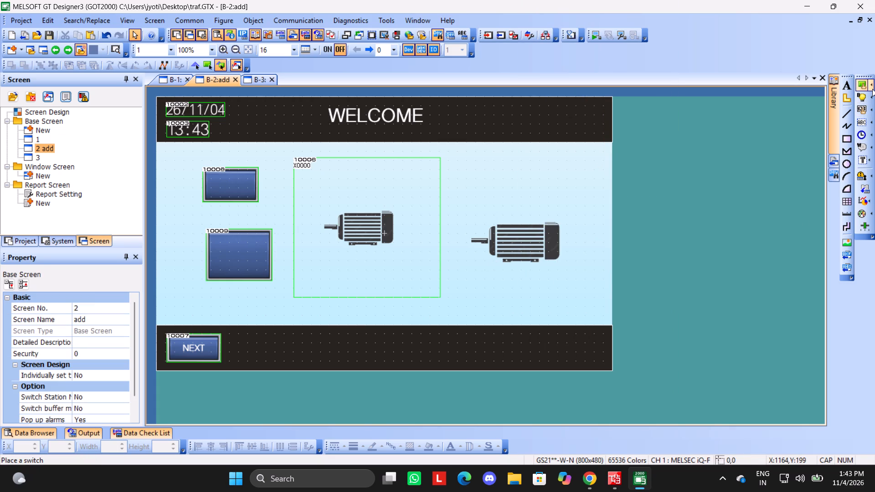
# Place a new switch on the second motor picture and set its shape to None.
pyautogui.click(861, 83)
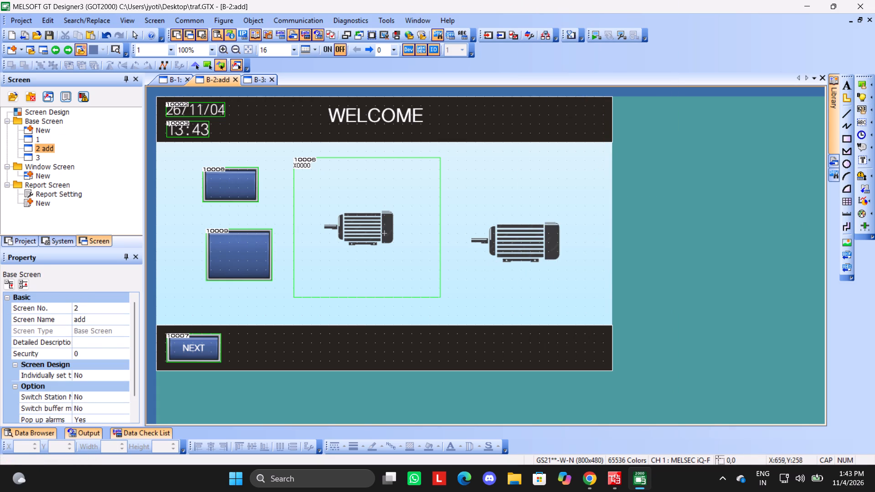
pyautogui.doubleClick(523, 240)
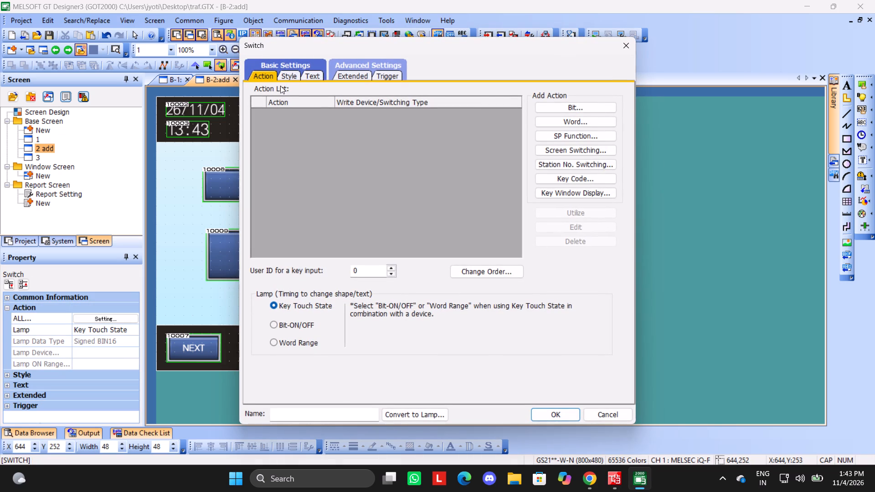
pyautogui.click(568, 111)
pyautogui.click(289, 75)
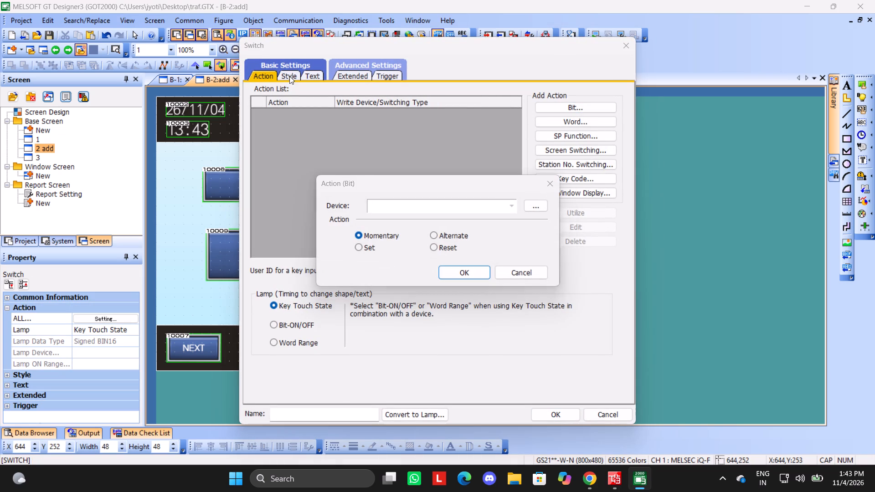
pyautogui.click(549, 182)
pyautogui.click(285, 75)
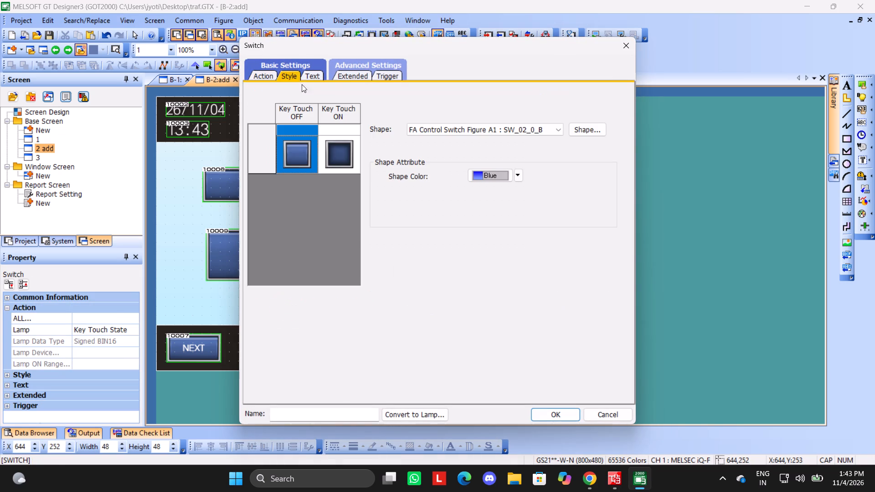
pyautogui.click(514, 133)
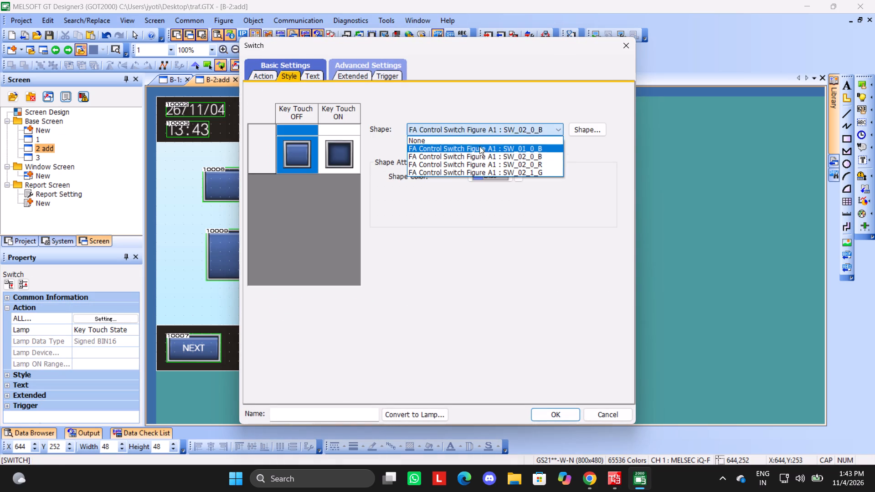
pyautogui.click(473, 140)
# Add a momentary bit action on device X1 to the new switch and accept its settings.
pyautogui.click(264, 77)
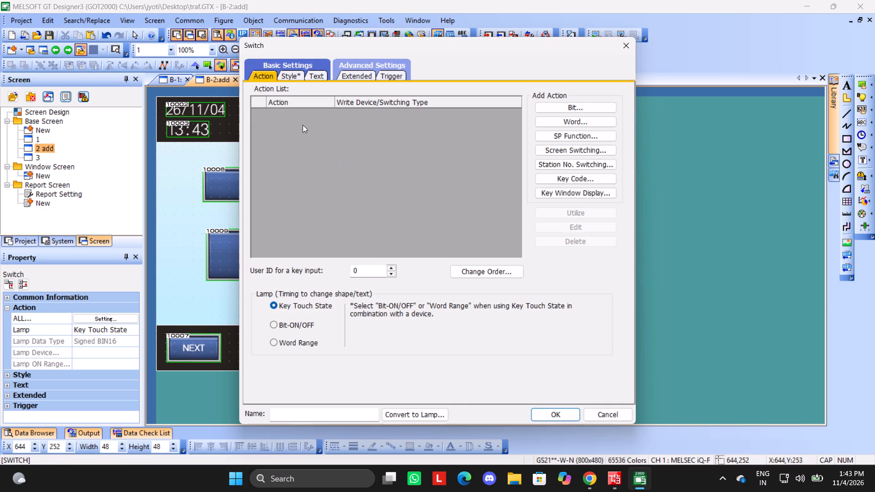
pyautogui.click(568, 111)
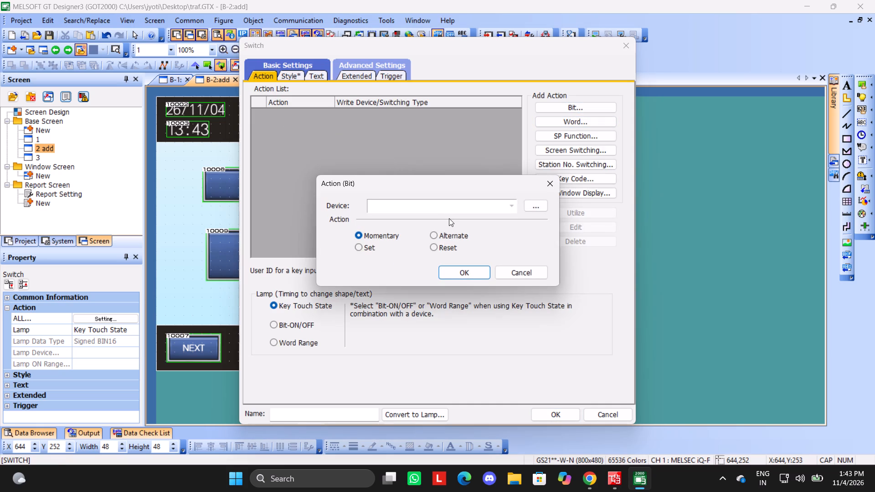
pyautogui.write('x1')
pyautogui.press('Return')
pyautogui.press('Return')
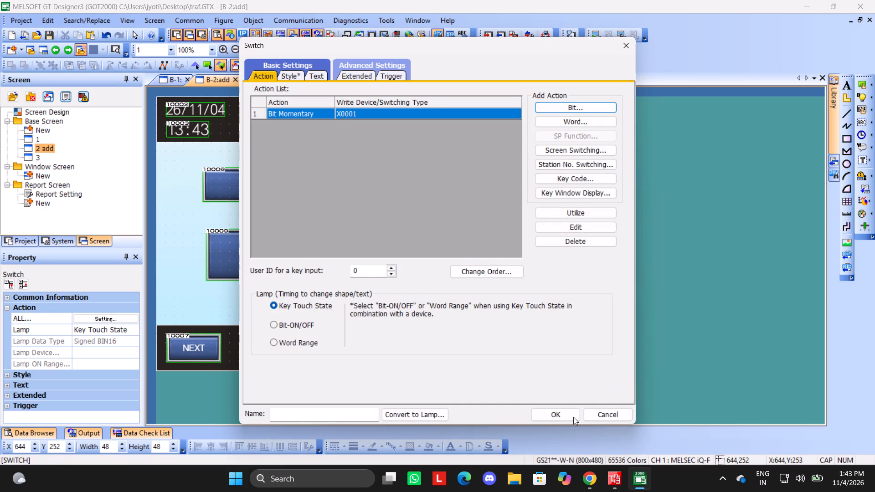
pyautogui.click(571, 416)
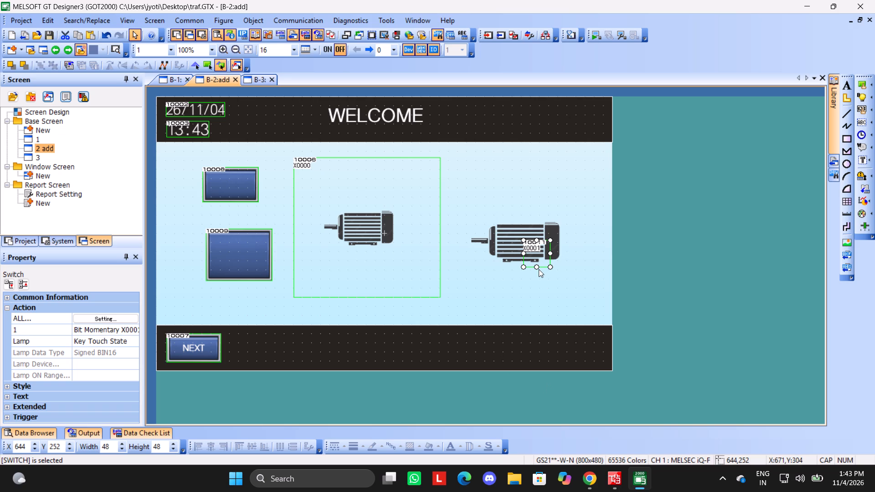
# Move the X0001 switch over the second motor's body, to about X 619, Y 232.
pyautogui.moveTo(539, 255); pyautogui.dragTo(525, 243)
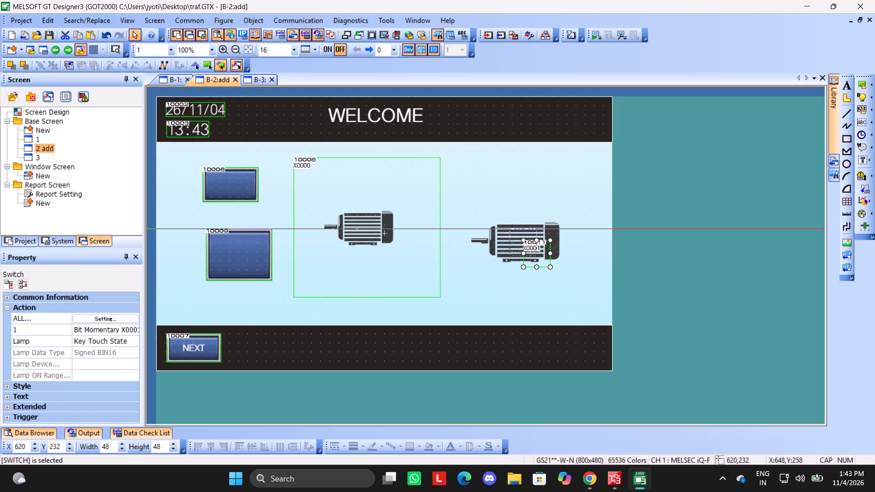
pyautogui.moveTo(525, 243); pyautogui.dragTo(525, 243)
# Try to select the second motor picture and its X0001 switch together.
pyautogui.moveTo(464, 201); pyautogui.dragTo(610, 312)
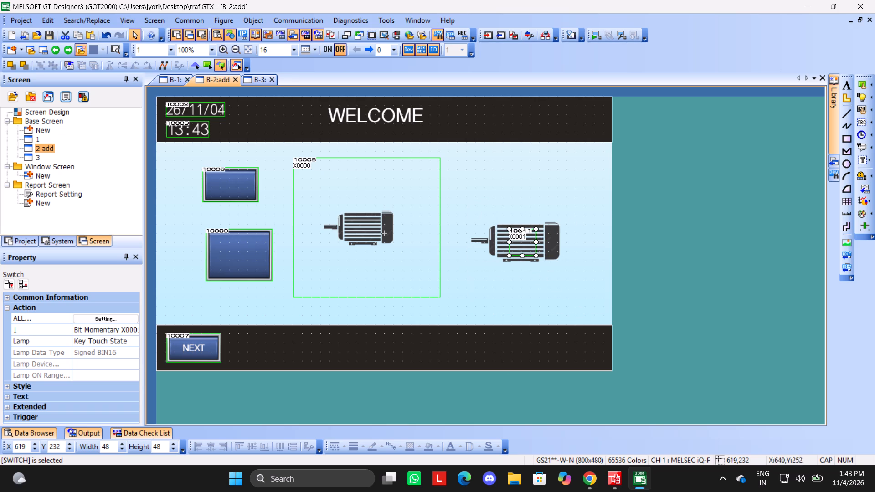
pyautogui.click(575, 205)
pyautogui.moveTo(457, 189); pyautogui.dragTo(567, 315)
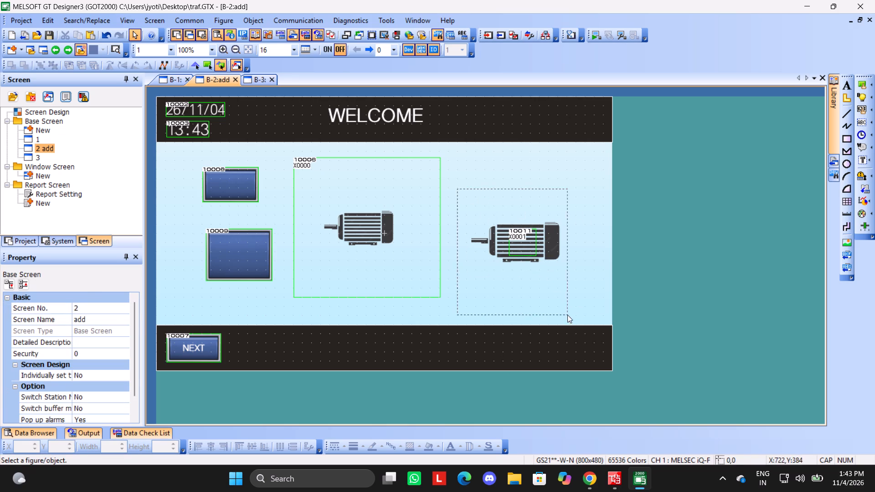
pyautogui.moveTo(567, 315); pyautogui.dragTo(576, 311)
# Shrink the second motor picture to about 221 by 186 dots and place it at about X 549, Y 173.
pyautogui.click(543, 257)
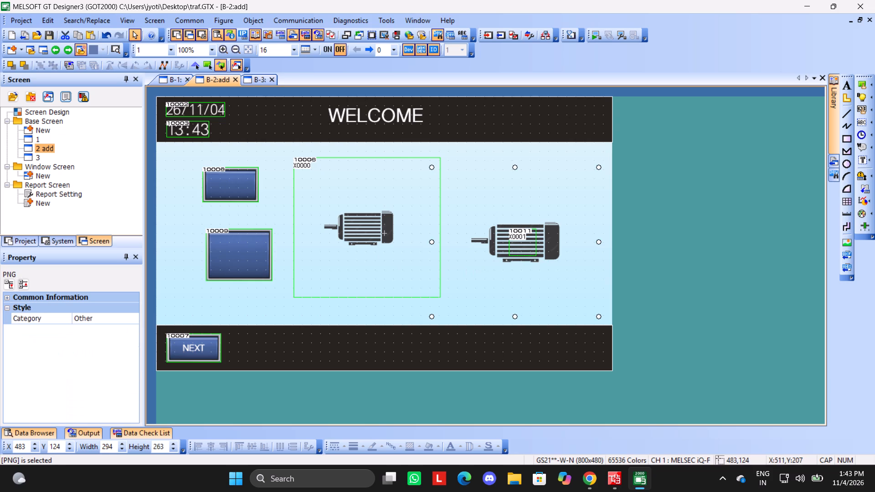
pyautogui.moveTo(431, 166); pyautogui.dragTo(473, 210)
pyautogui.moveTo(536, 277); pyautogui.dragTo(524, 244)
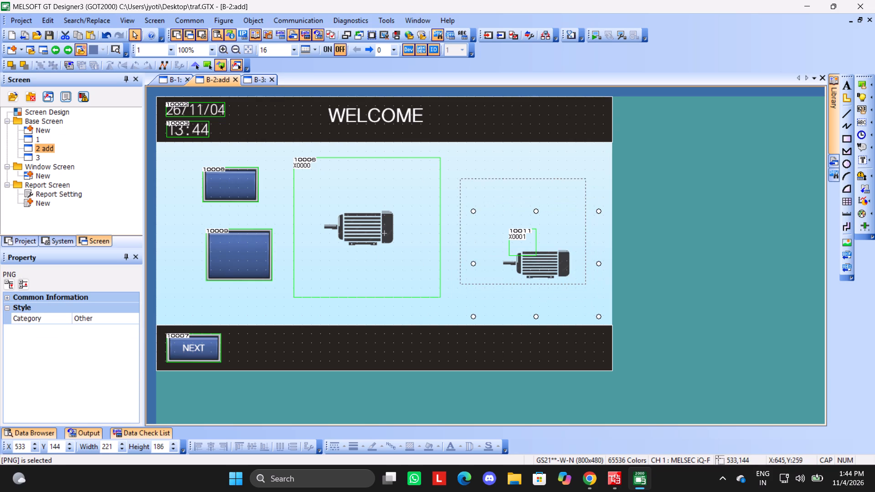
pyautogui.moveTo(524, 244); pyautogui.dragTo(533, 260)
# Group the second motor picture with the X0001 switch and deselect the group.
pyautogui.moveTo(451, 168); pyautogui.dragTo(651, 347)
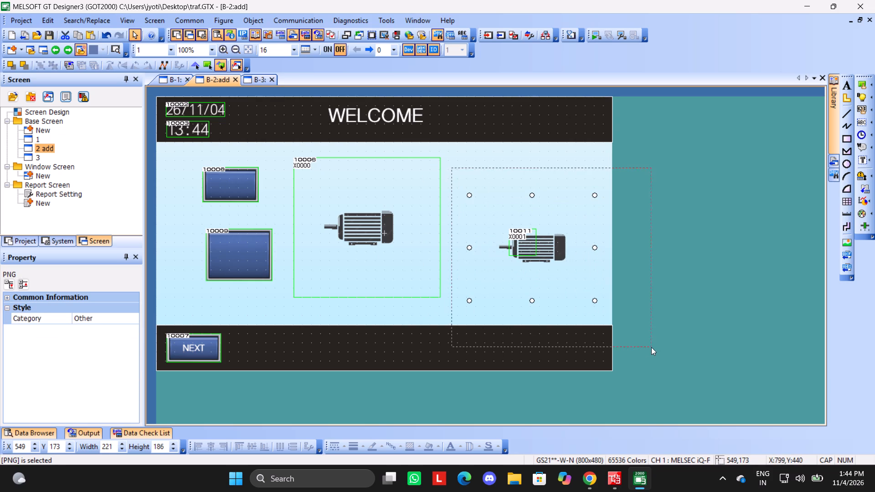
pyautogui.moveTo(651, 347); pyautogui.dragTo(654, 346)
pyautogui.click(43, 65)
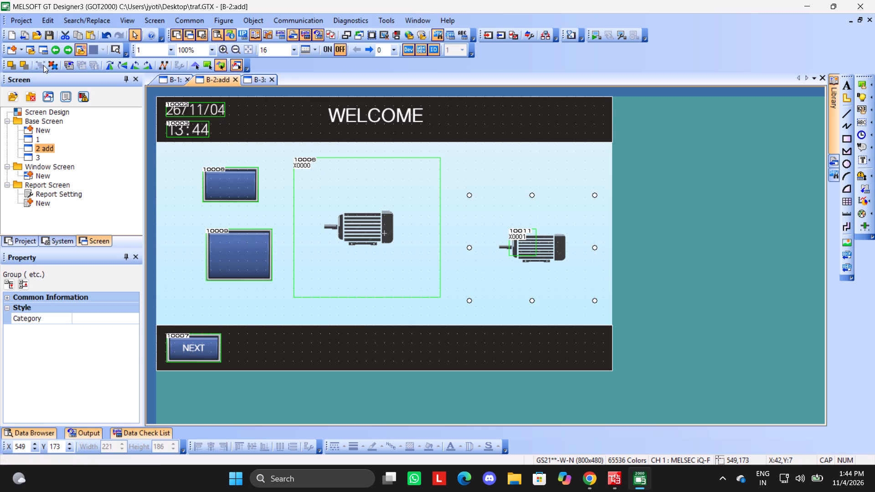
pyautogui.click(754, 272)
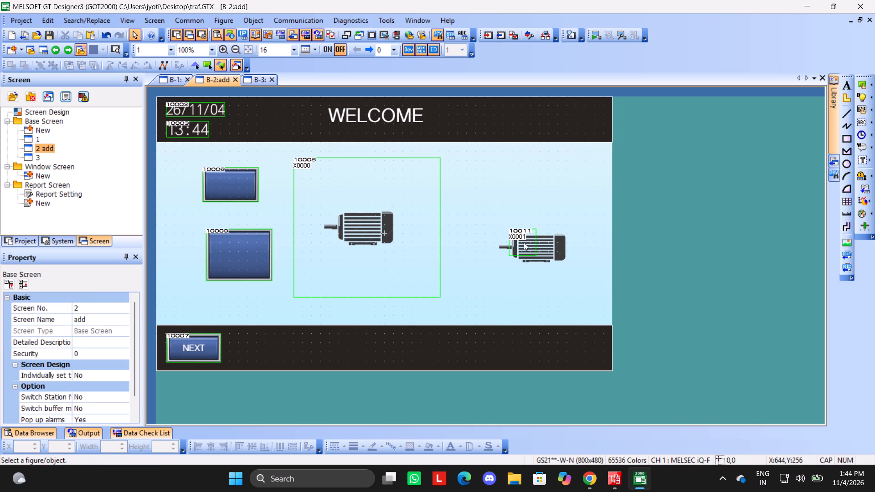
# Move the second motor group across base screen 2 to about X 585, Y 151.
pyautogui.doubleClick(528, 246)
pyautogui.moveTo(530, 243); pyautogui.dragTo(560, 241)
pyautogui.click(548, 247)
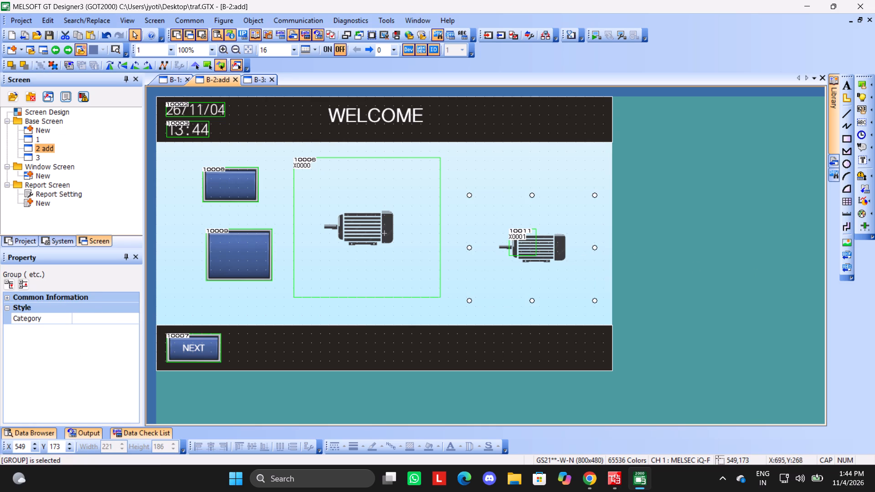
pyautogui.click(543, 251)
pyautogui.moveTo(577, 254); pyautogui.dragTo(587, 256)
pyautogui.moveTo(554, 249); pyautogui.dragTo(659, 243)
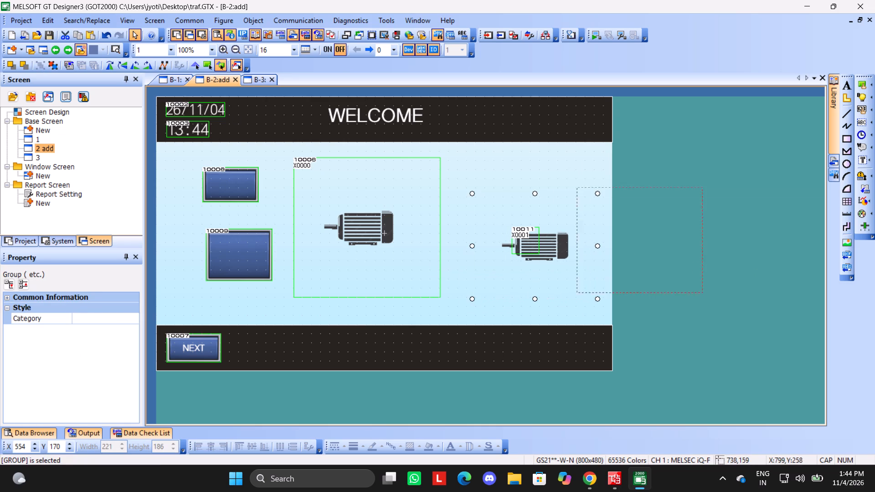
pyautogui.moveTo(659, 243); pyautogui.dragTo(673, 236)
pyautogui.moveTo(663, 240); pyautogui.dragTo(541, 257)
pyautogui.moveTo(541, 260); pyautogui.dragTo(697, 220)
pyautogui.moveTo(705, 223); pyautogui.dragTo(570, 248)
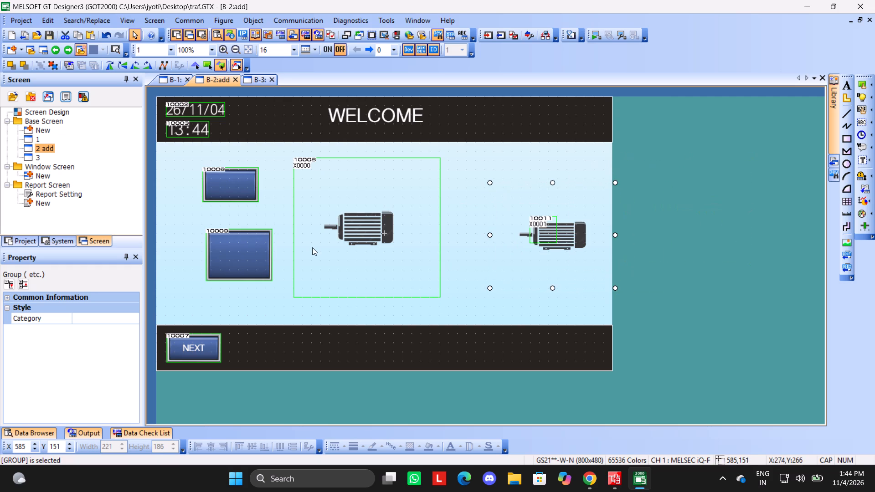
# Compare the two motor groups on base screen 2, examining up close how each switch area covers its motor picture.
pyautogui.click(359, 239)
pyautogui.click(535, 246)
pyautogui.moveTo(557, 235); pyautogui.dragTo(533, 236)
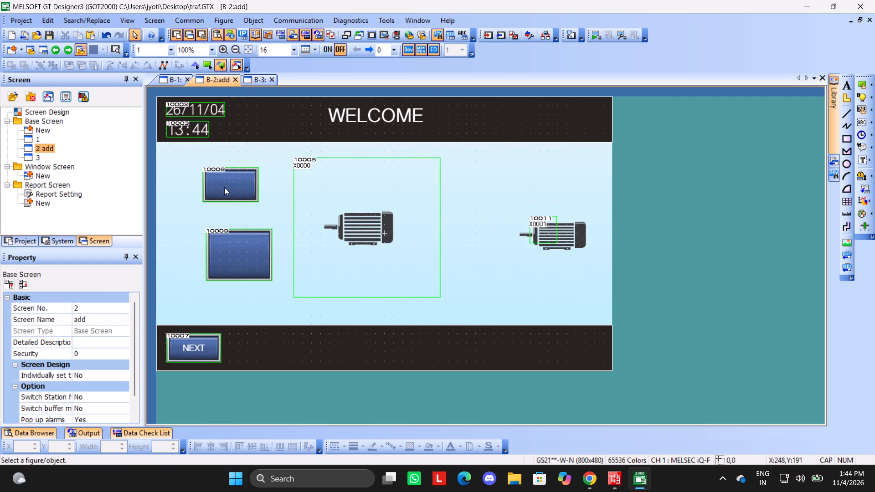
pyautogui.moveTo(335, 207); pyautogui.dragTo(338, 212)
pyautogui.click(351, 224)
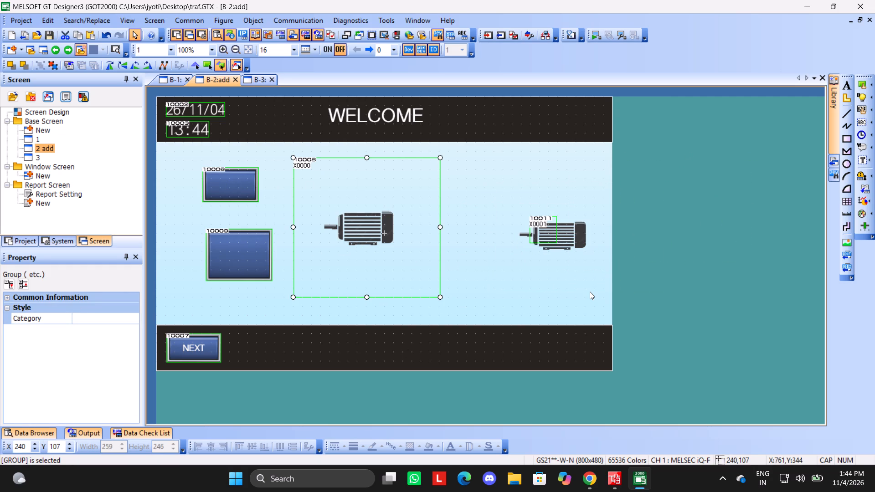
pyautogui.click(546, 236)
pyautogui.scroll(3, 543, 229)
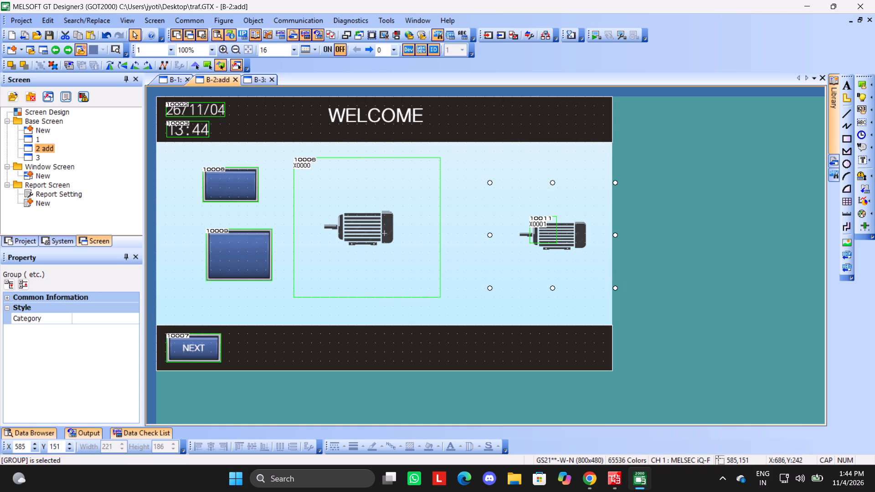
pyautogui.keyDown('ctrl'); pyautogui.scroll(3, 547, 234); pyautogui.keyUp('ctrl')
pyautogui.keyDown('ctrl'); pyautogui.scroll(4, 627, 254); pyautogui.keyUp('ctrl')
pyautogui.keyDown('ctrl'); pyautogui.scroll(3, 745, 265); pyautogui.keyUp('ctrl')
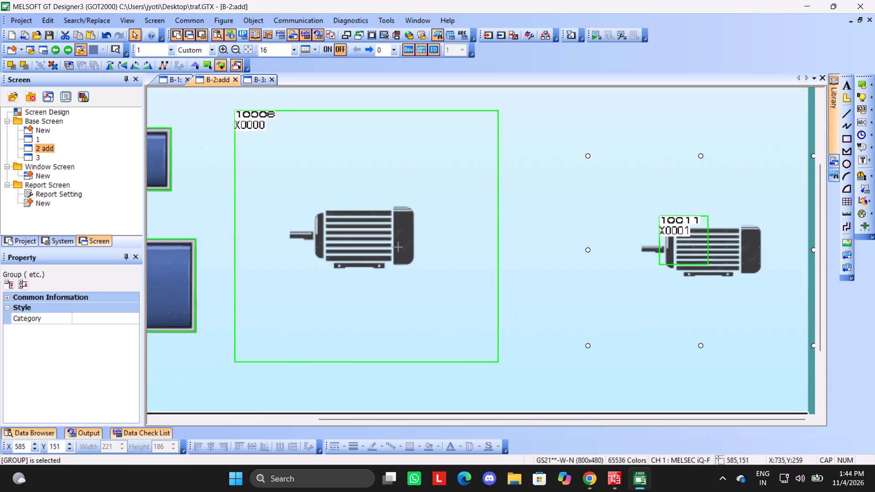
pyautogui.keyDown('ctrl'); pyautogui.scroll(1, 745, 265); pyautogui.keyUp('ctrl')
pyautogui.keyDown('ctrl'); pyautogui.scroll(20, 711, 256); pyautogui.keyUp('ctrl')
pyautogui.keyDown('ctrl'); pyautogui.scroll(4, 711, 256); pyautogui.keyUp('ctrl')
pyautogui.keyDown('ctrl'); pyautogui.scroll(-5, 555, 266); pyautogui.keyUp('ctrl')
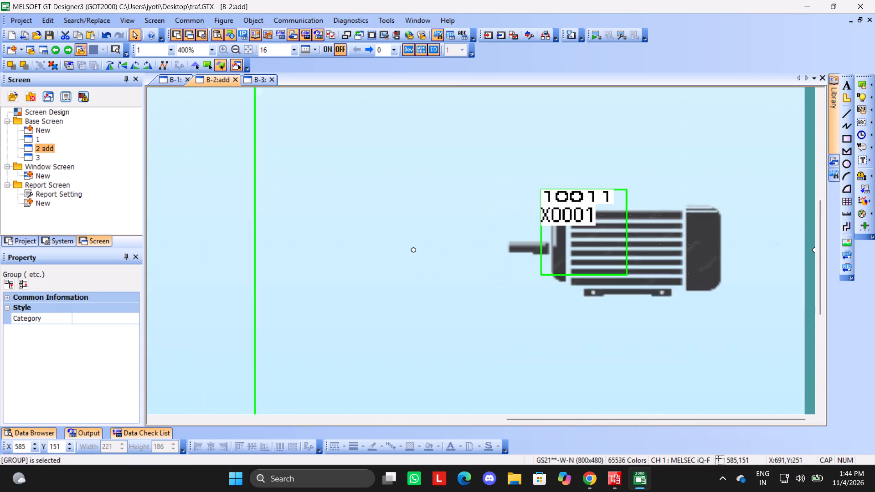
pyautogui.keyDown('ctrl'); pyautogui.scroll(-20, 555, 266); pyautogui.keyUp('ctrl')
pyautogui.keyDown('ctrl'); pyautogui.scroll(-4, 555, 266); pyautogui.keyUp('ctrl')
pyautogui.keyDown('ctrl'); pyautogui.scroll(3, 314, 206); pyautogui.keyUp('ctrl')
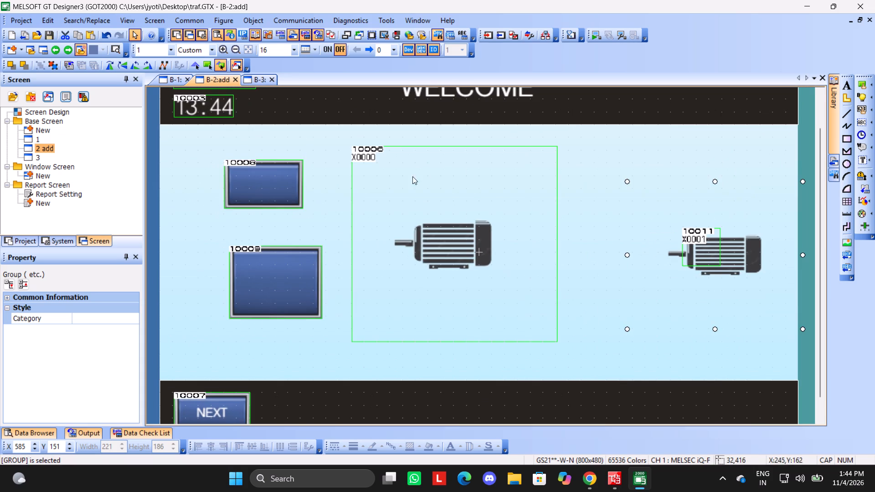
pyautogui.keyDown('ctrl'); pyautogui.scroll(-5, 571, 298); pyautogui.keyUp('ctrl')
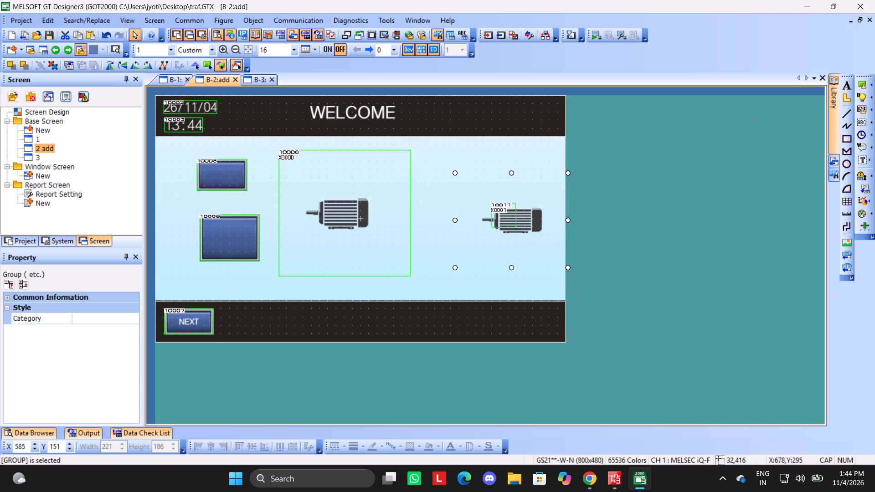
# Delete the second motor group, with the X0001 switch, from base screen 2.
pyautogui.click(707, 259)
pyautogui.keyDown('ctrl'); pyautogui.scroll(2, 439, 230); pyautogui.keyUp('ctrl')
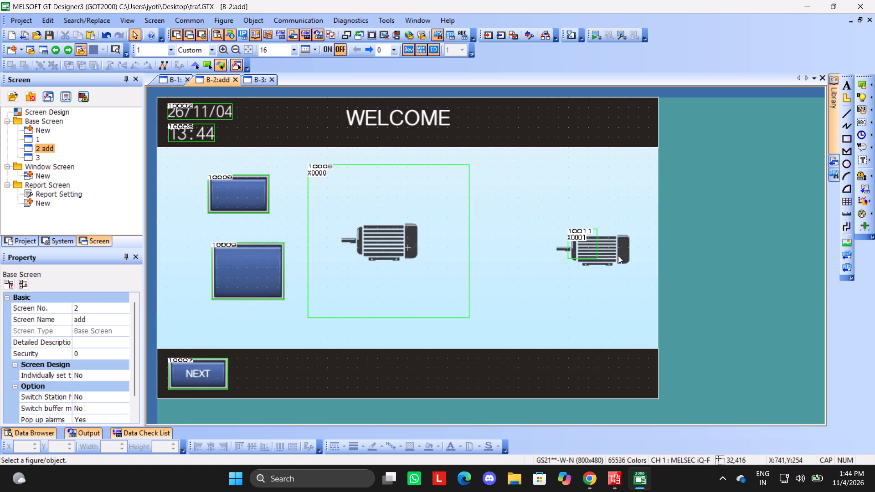
pyautogui.click(610, 253)
pyautogui.press('Delete')
pyautogui.click(729, 293)
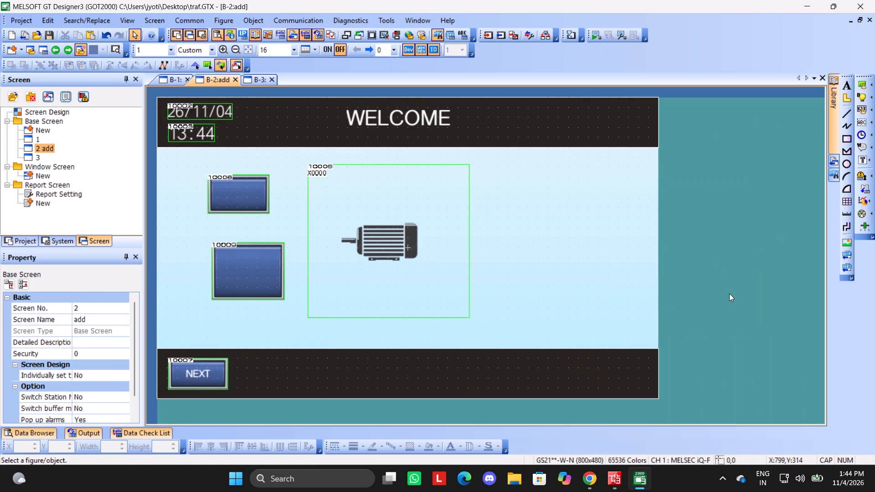
# Check the screen-switching action and style settings of the NEXT switch on base screen 2.
pyautogui.doubleClick(206, 375)
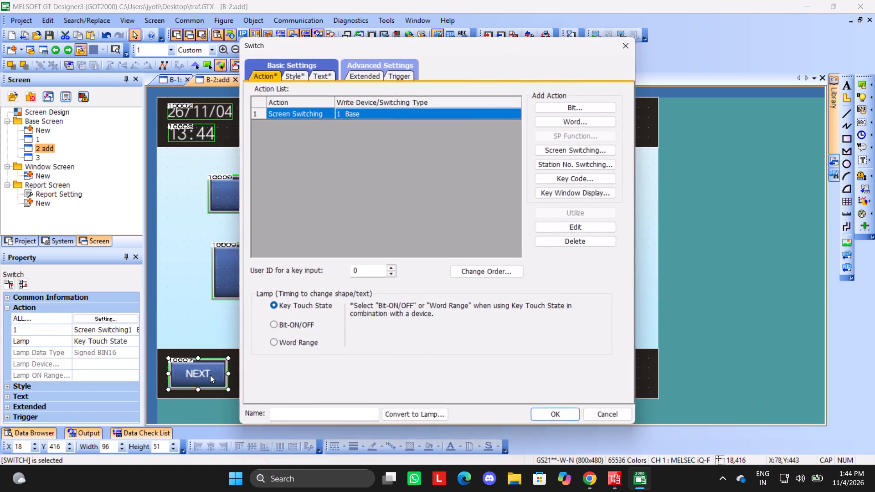
pyautogui.click(301, 72)
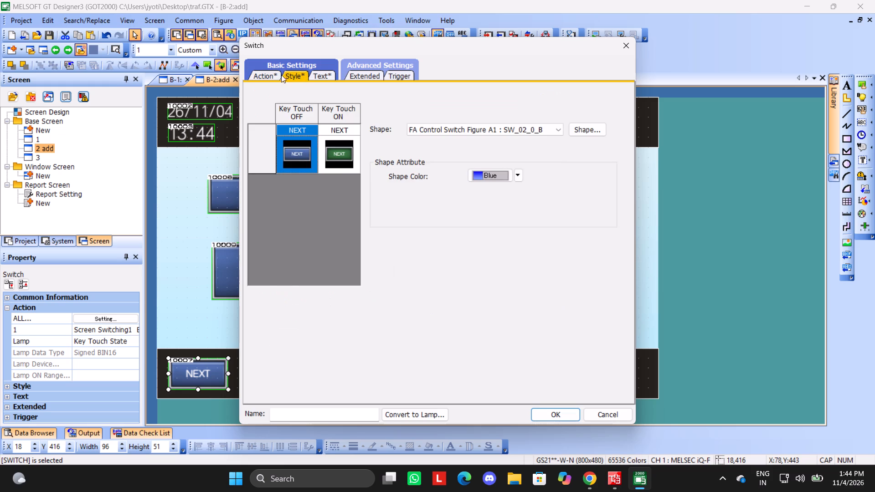
pyautogui.click(272, 74)
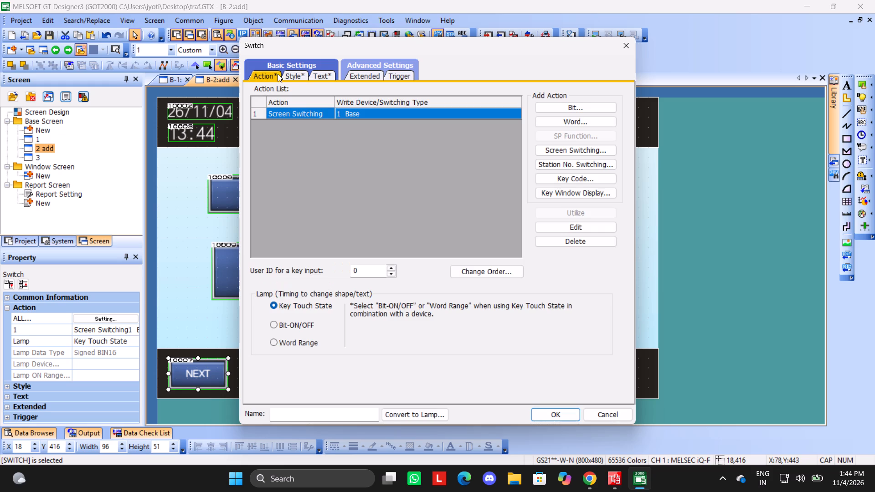
pyautogui.click(556, 415)
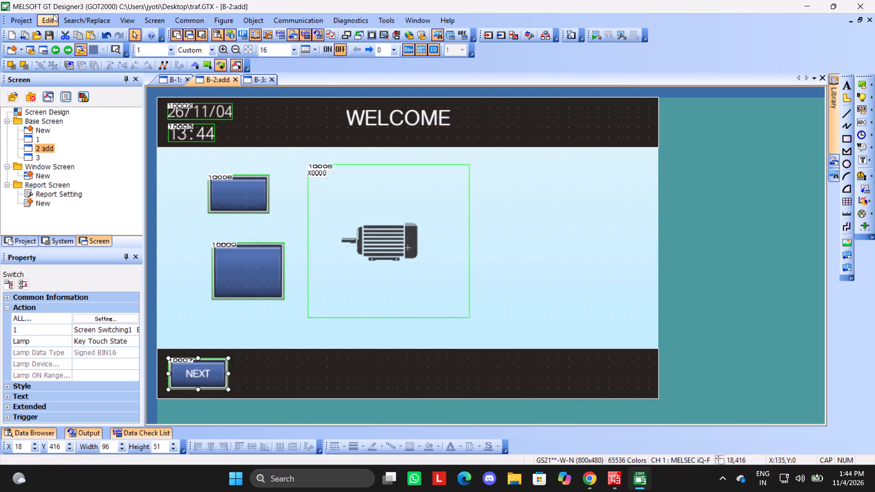
# Preview base screen 2 and test the NEXT switches by moving back and forth between base screens 1 and 2.
pyautogui.click(80, 20)
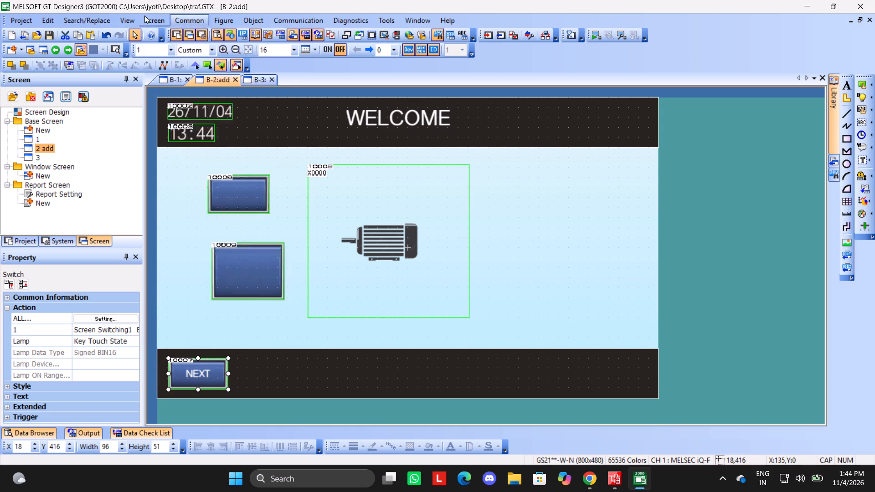
pyautogui.click(141, 29)
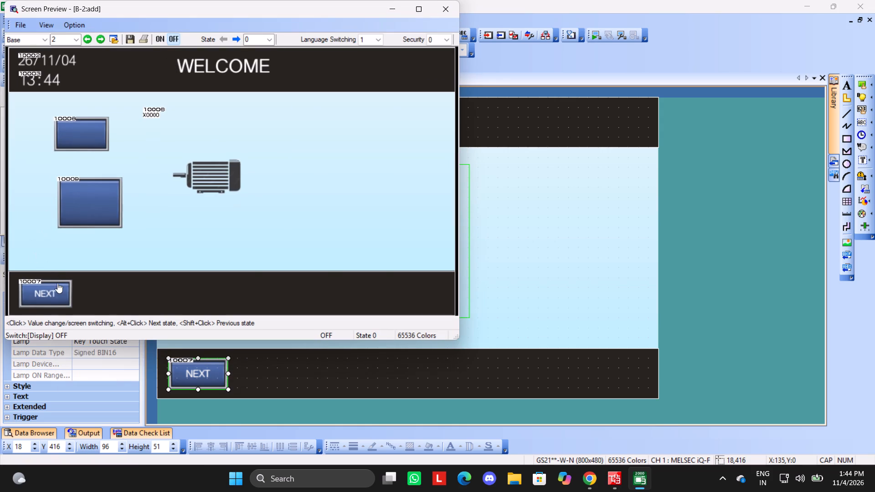
pyautogui.click(58, 289)
pyautogui.click(83, 292)
pyautogui.click(61, 290)
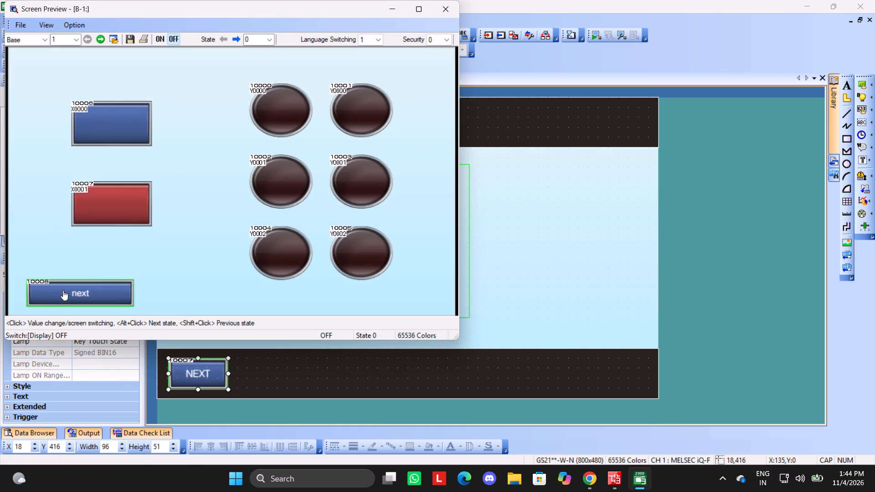
pyautogui.tripleClick(64, 290)
pyautogui.click(64, 290)
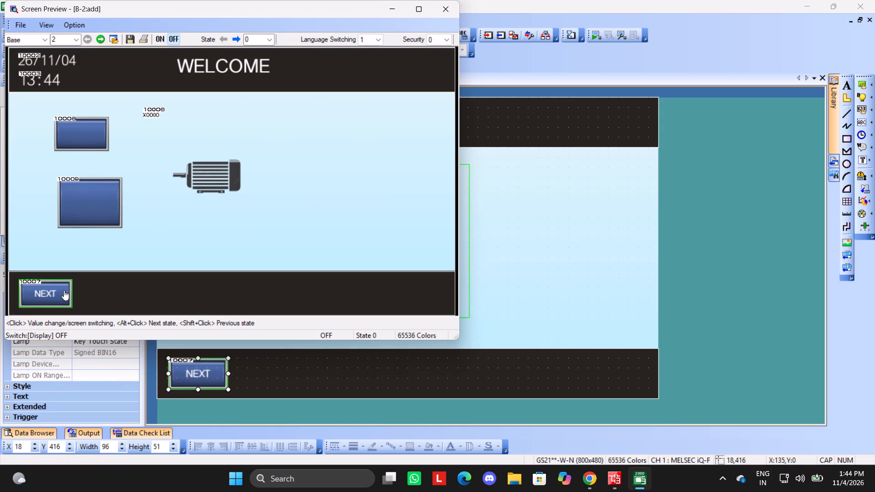
pyautogui.click(64, 290)
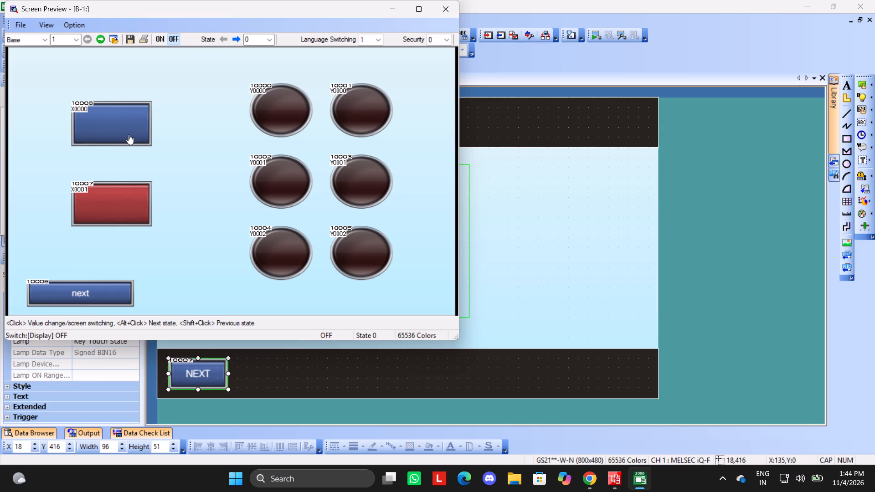
pyautogui.click(129, 129)
pyautogui.click(107, 289)
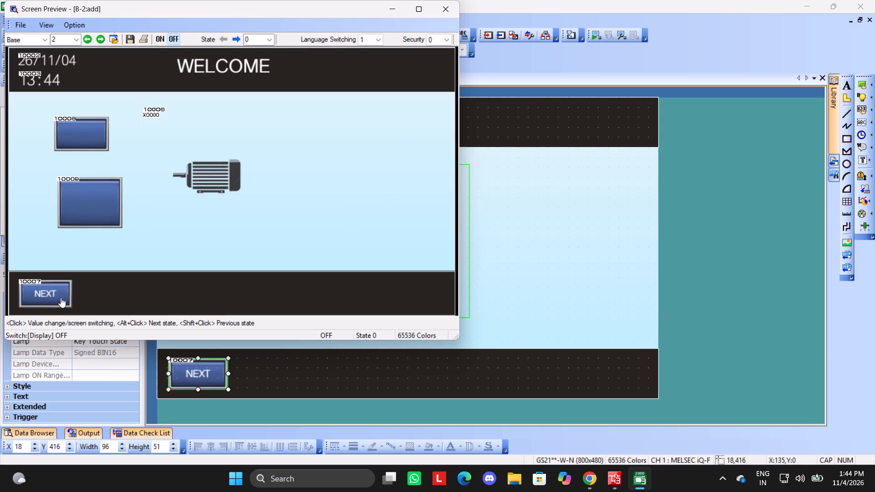
pyautogui.click(58, 298)
pyautogui.click(70, 298)
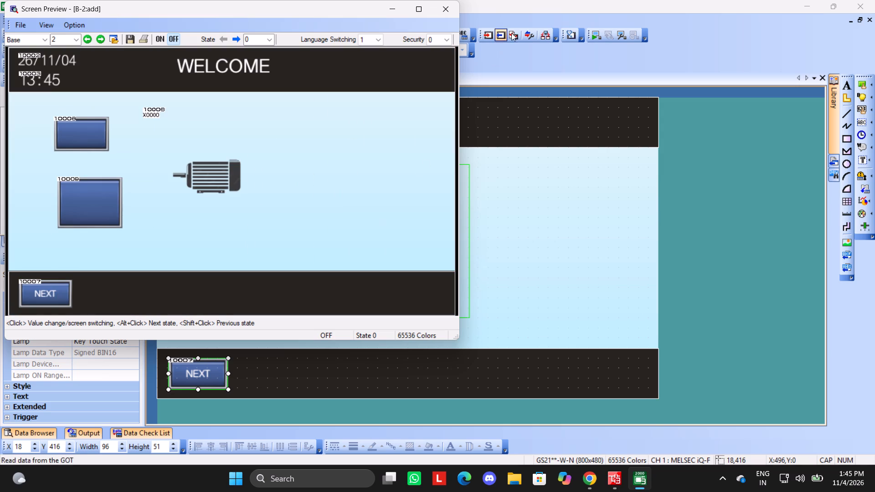
pyautogui.click(453, 16)
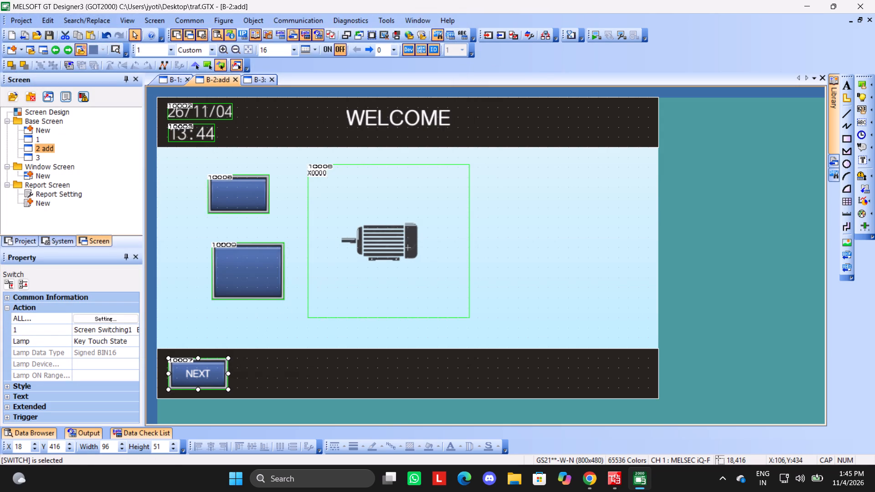
# Duplicate the NEXT switch and place the copy at the far end of the footer, at about X 680, Y 416.
pyautogui.hotkey('ctrl', 'd')
pyautogui.moveTo(219, 382); pyautogui.dragTo(629, 384)
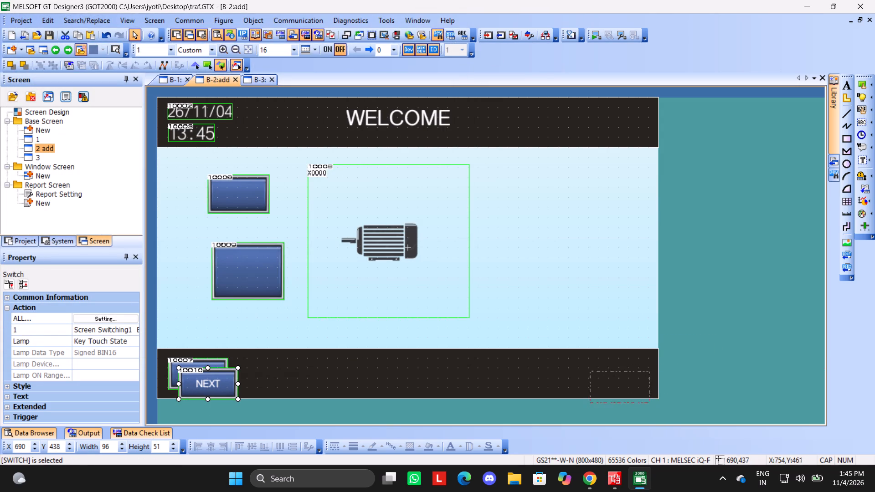
pyautogui.moveTo(629, 384); pyautogui.dragTo(623, 371)
# Set the copied NEXT switch's screen-switching action to fixed base screen 3.
pyautogui.doubleClick(624, 376)
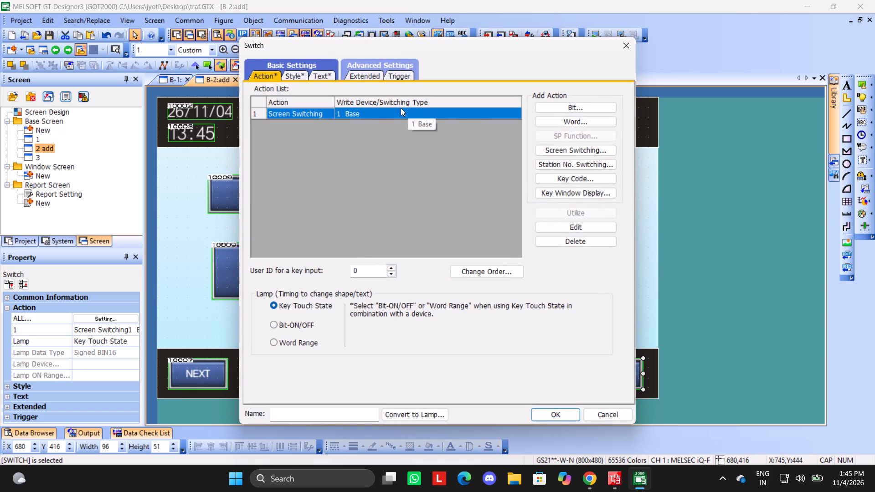
pyautogui.click(401, 108)
pyautogui.doubleClick(376, 111)
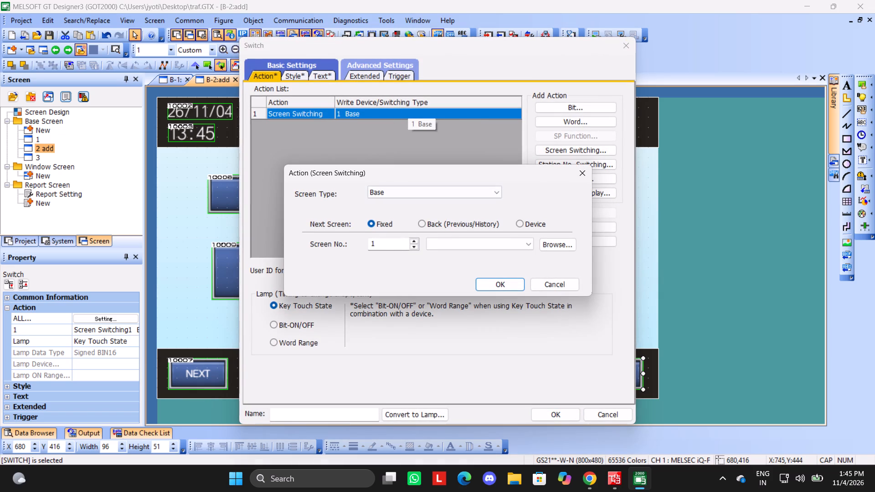
pyautogui.click(383, 246)
pyautogui.press('BackSpace')
pyautogui.press('3')
pyautogui.press('Return')
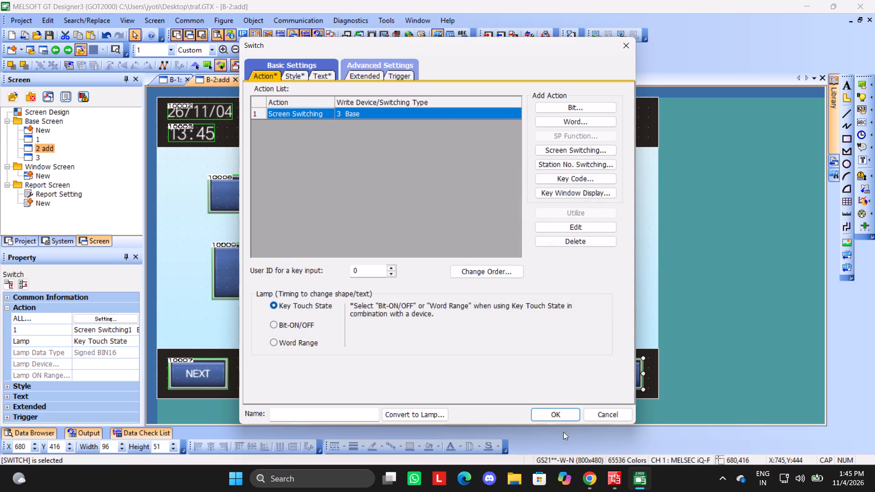
pyautogui.click(565, 415)
# Change the text of the original NEXT switch at X 18, Y 416 to BACK.
pyautogui.doubleClick(200, 371)
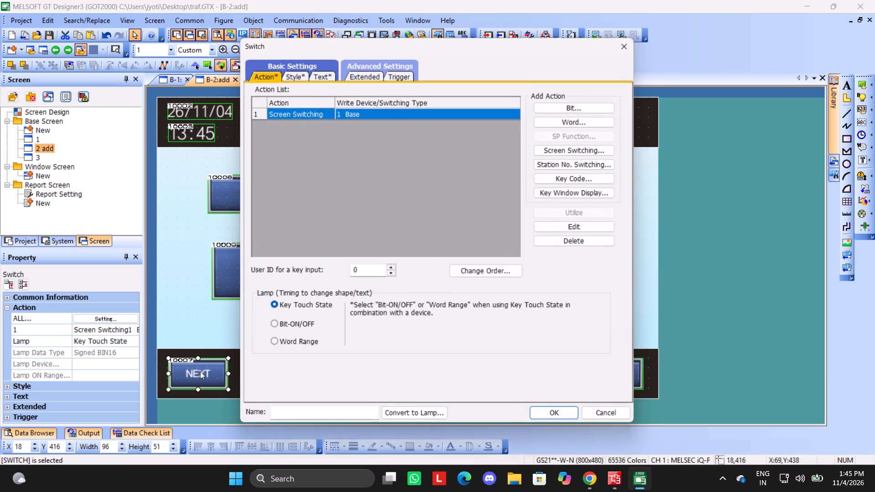
pyautogui.click(301, 74)
pyautogui.click(319, 74)
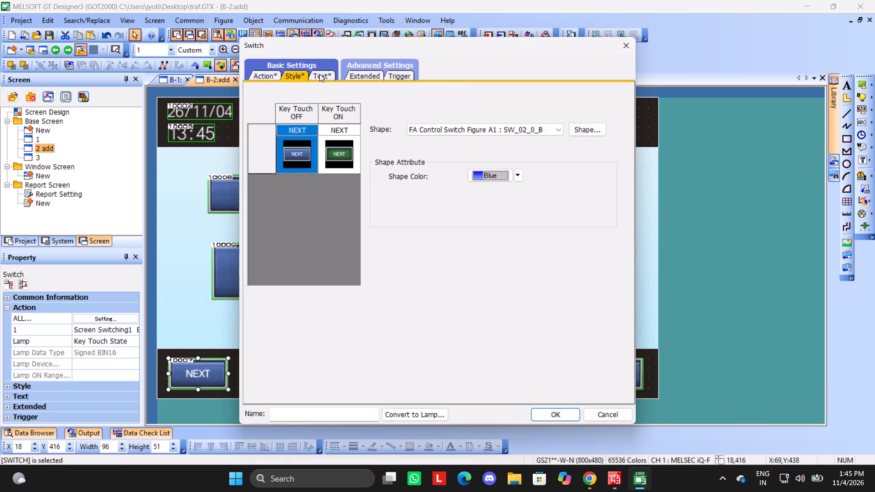
pyautogui.doubleClick(465, 97)
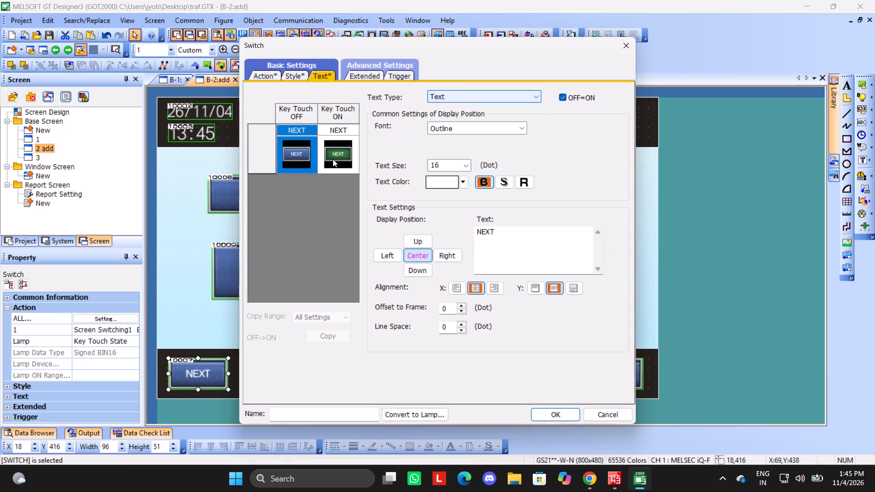
pyautogui.doubleClick(535, 240)
pyautogui.write('Ba')
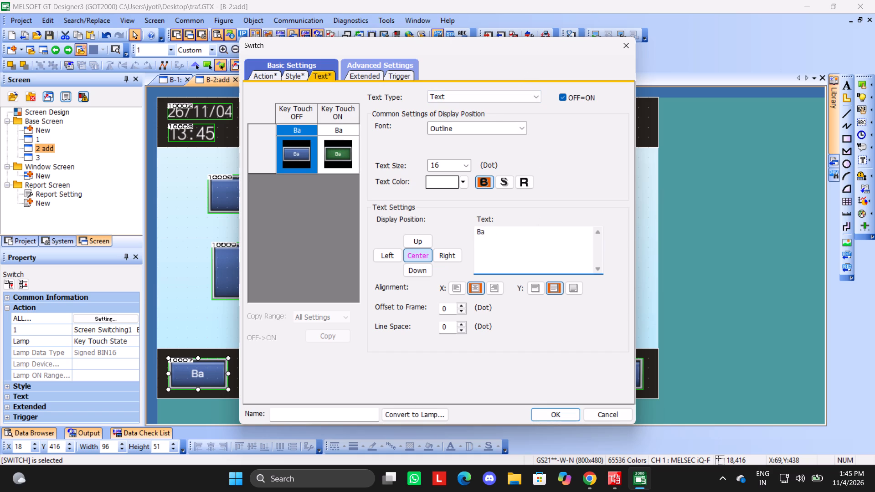
pyautogui.press('BackSpace')
pyautogui.press('BackSpace')
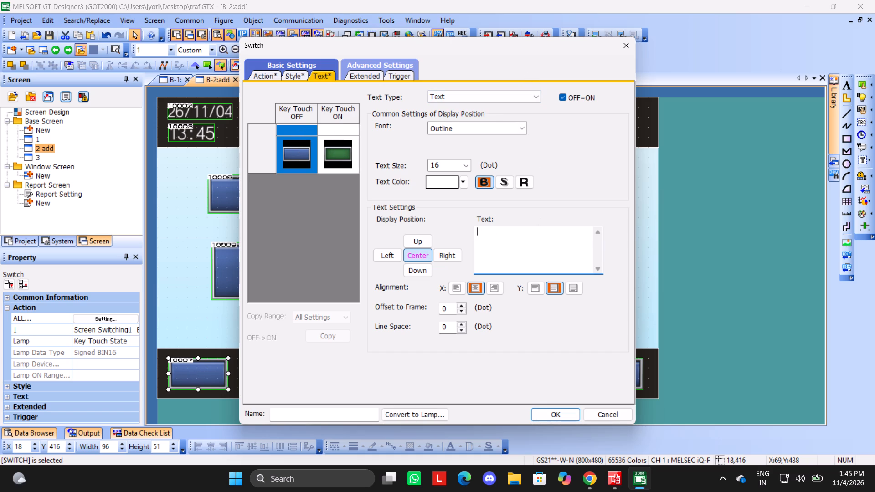
pyautogui.write('BACK')
pyautogui.press('Return')
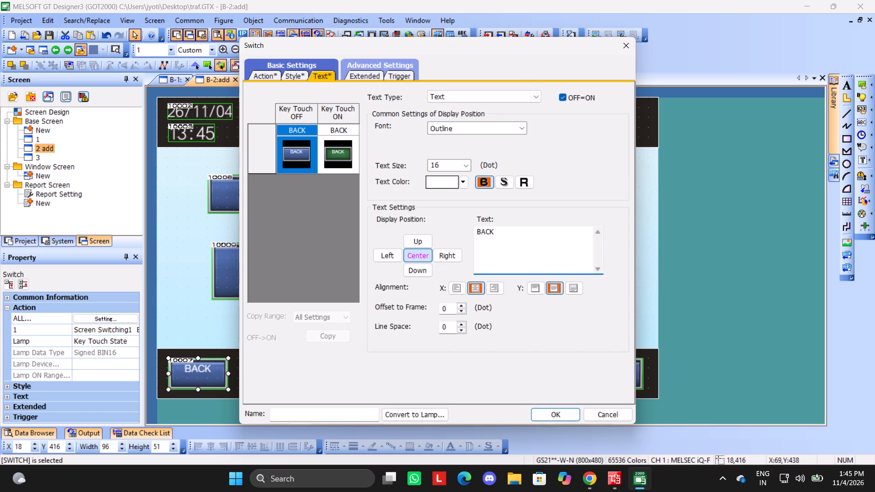
pyautogui.press('Return')
pyautogui.click(563, 415)
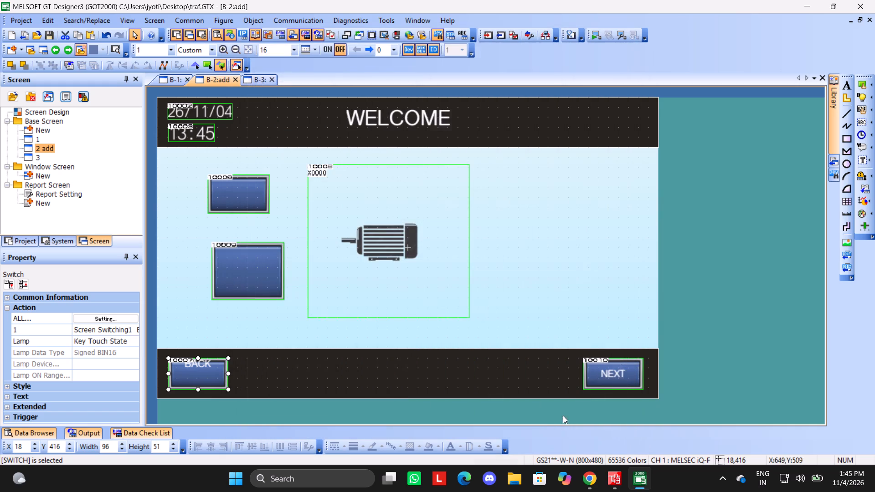
# Try different alignments for the BACK switch's text, ending with horizontal centre and vertical bottom alignment.
pyautogui.doubleClick(190, 369)
pyautogui.click(319, 79)
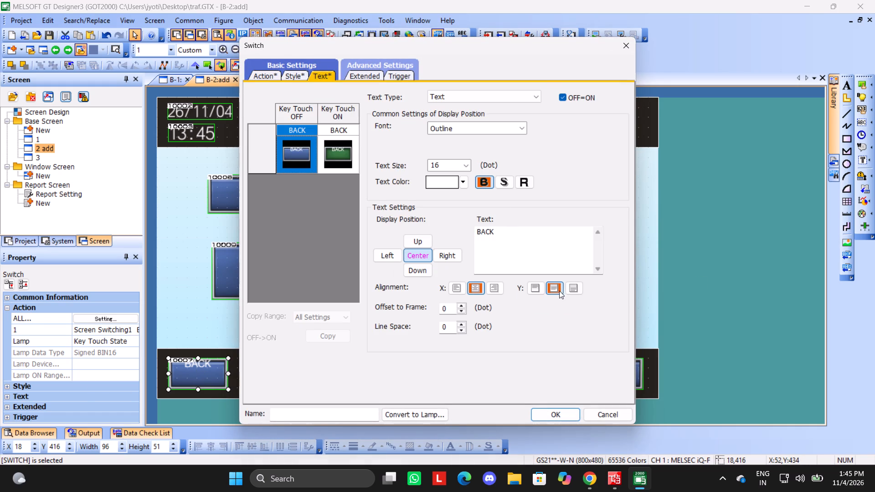
pyautogui.click(459, 289)
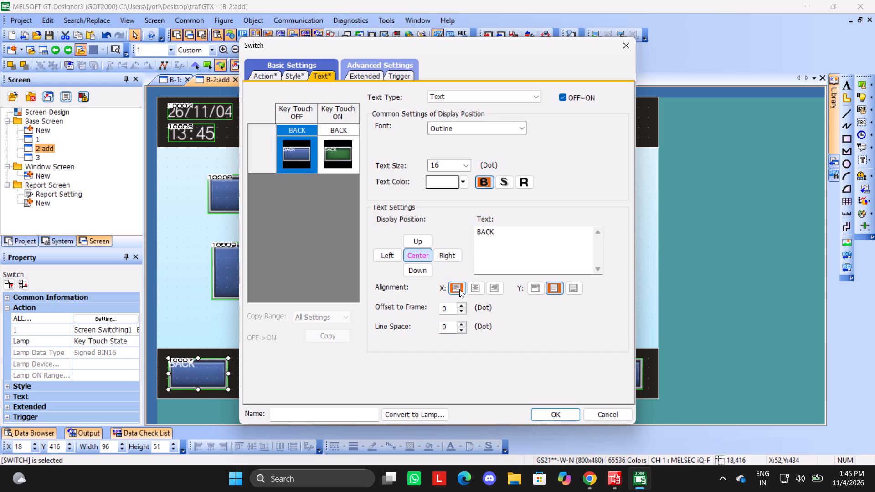
pyautogui.click(474, 290)
pyautogui.click(571, 292)
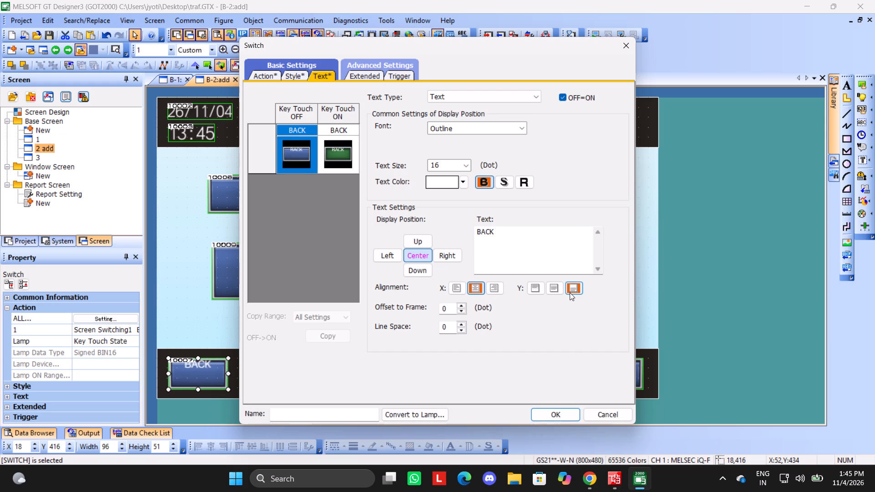
pyautogui.click(537, 289)
pyautogui.click(548, 289)
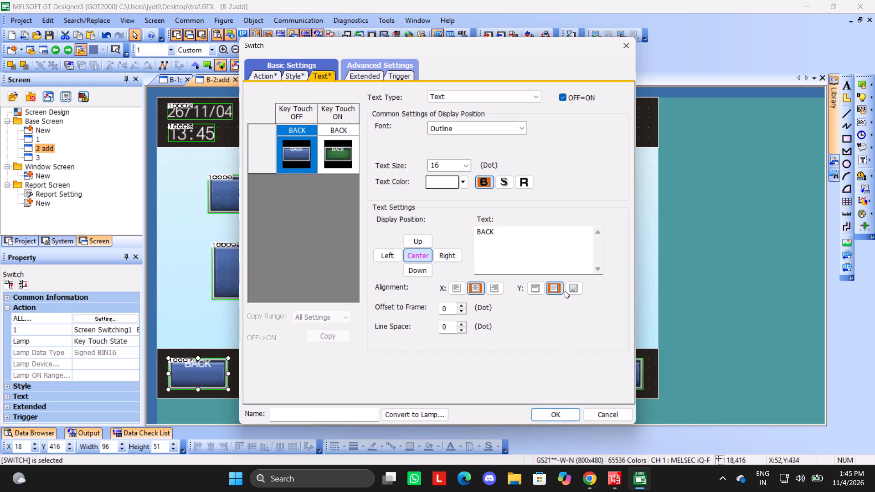
pyautogui.click(567, 291)
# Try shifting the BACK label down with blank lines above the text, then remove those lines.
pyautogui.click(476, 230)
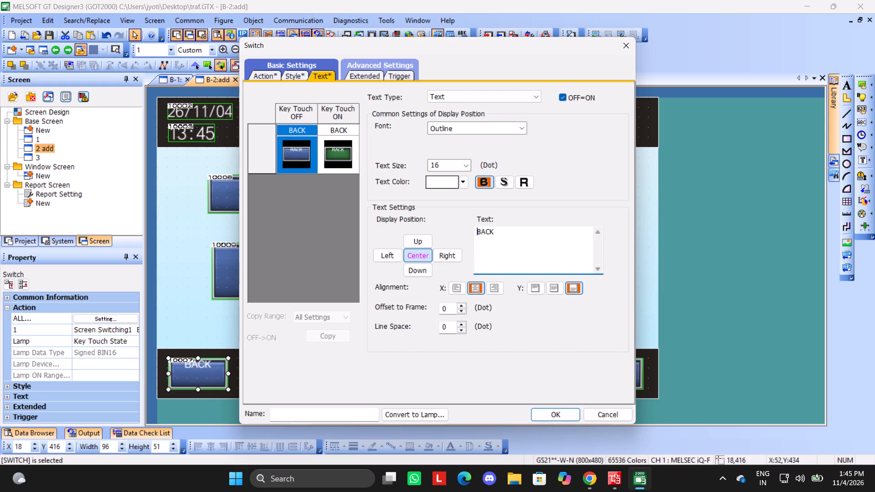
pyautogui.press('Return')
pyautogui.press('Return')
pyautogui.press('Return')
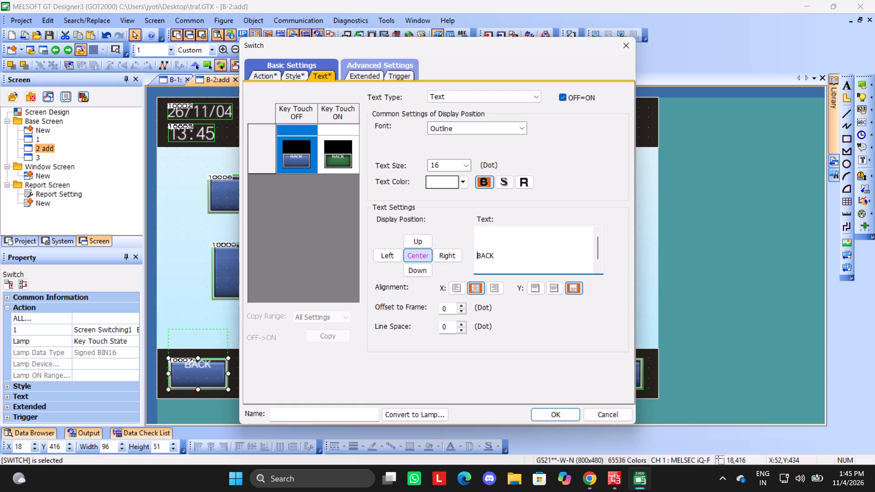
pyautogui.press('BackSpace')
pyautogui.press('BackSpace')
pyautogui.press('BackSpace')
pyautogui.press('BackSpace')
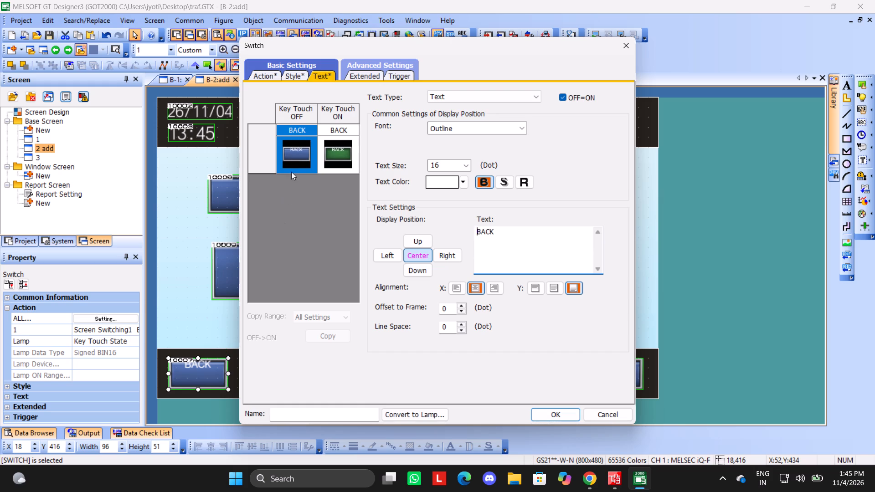
# Set the BACK text's horizontal alignment to right.
pyautogui.moveTo(293, 154); pyautogui.dragTo(293, 146)
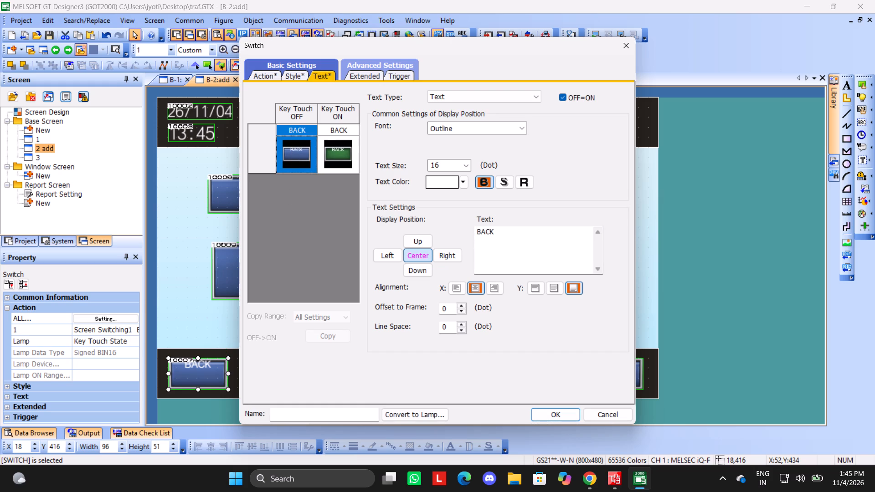
pyautogui.click(495, 291)
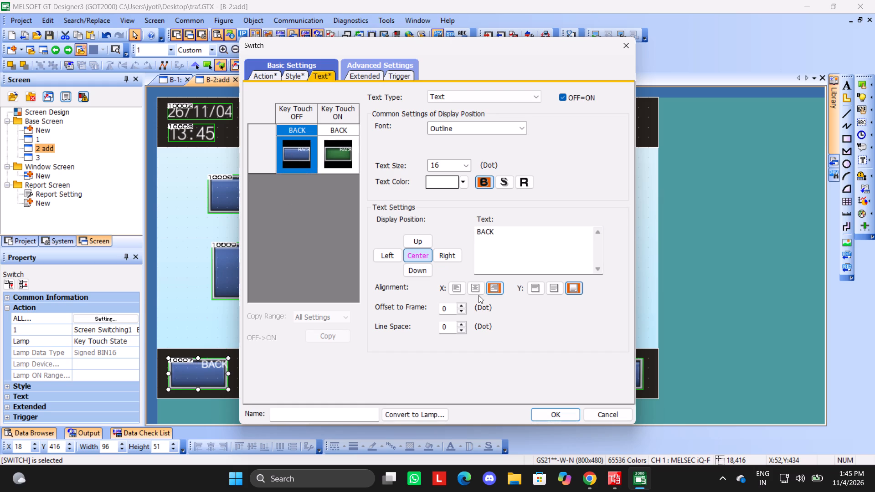
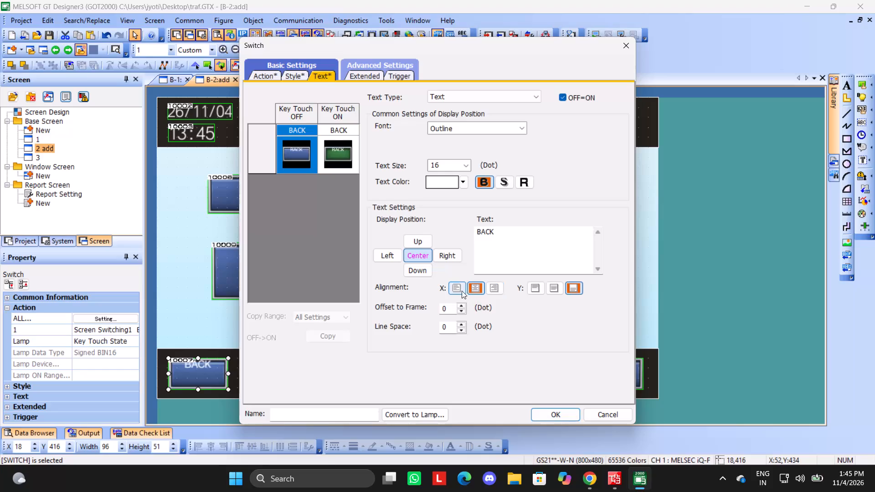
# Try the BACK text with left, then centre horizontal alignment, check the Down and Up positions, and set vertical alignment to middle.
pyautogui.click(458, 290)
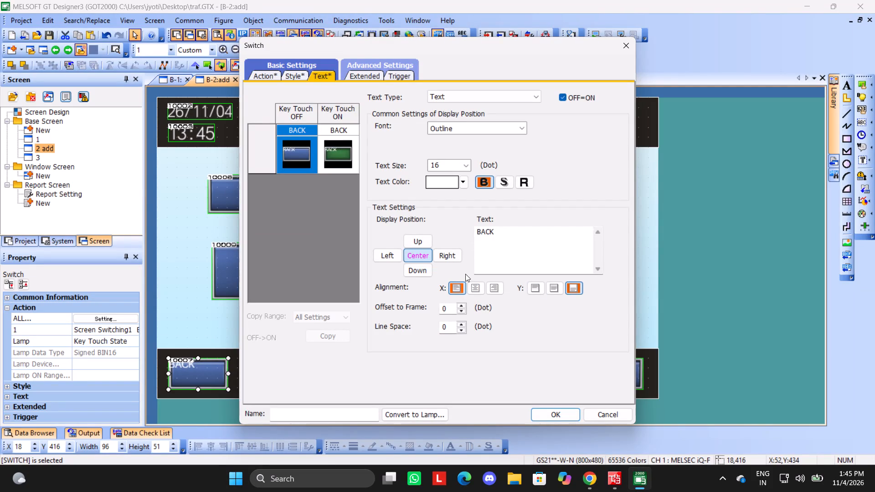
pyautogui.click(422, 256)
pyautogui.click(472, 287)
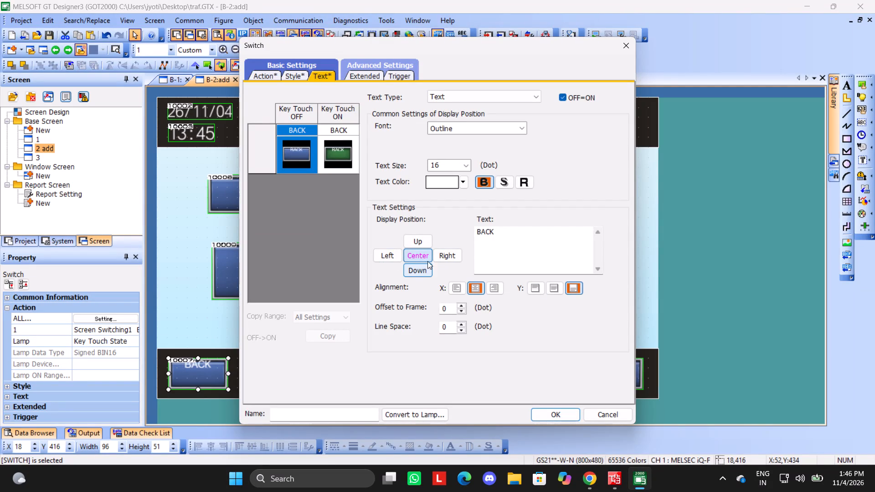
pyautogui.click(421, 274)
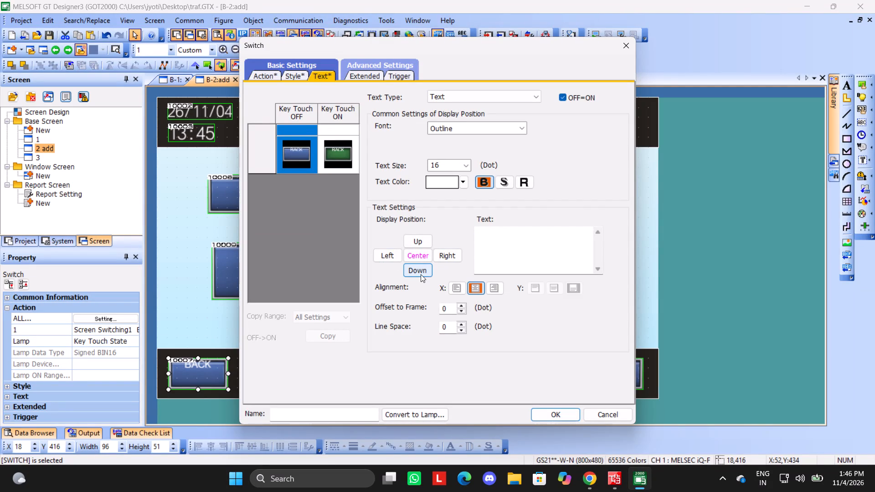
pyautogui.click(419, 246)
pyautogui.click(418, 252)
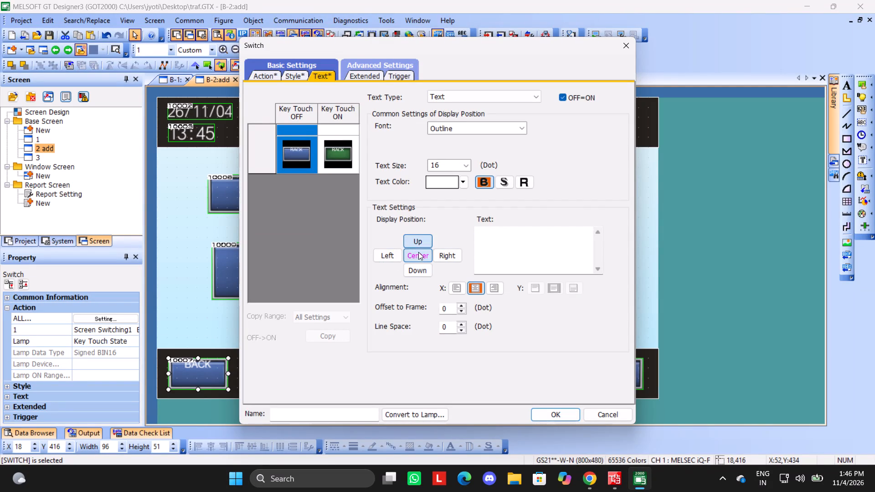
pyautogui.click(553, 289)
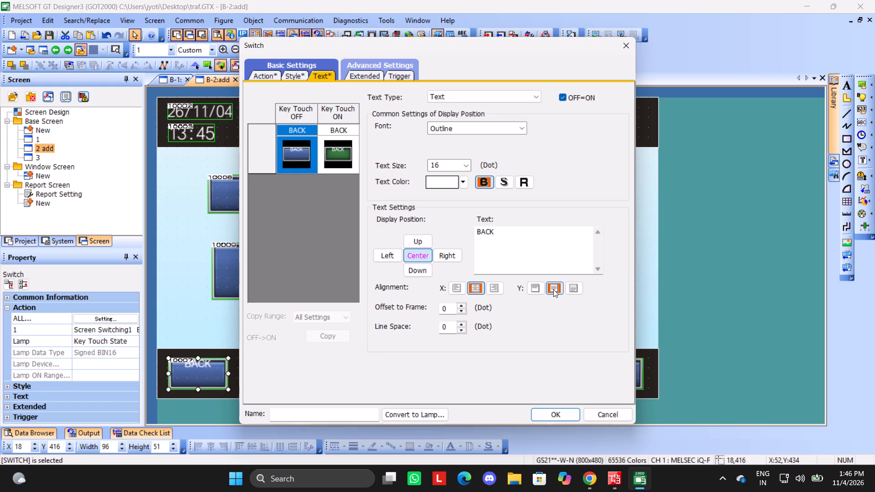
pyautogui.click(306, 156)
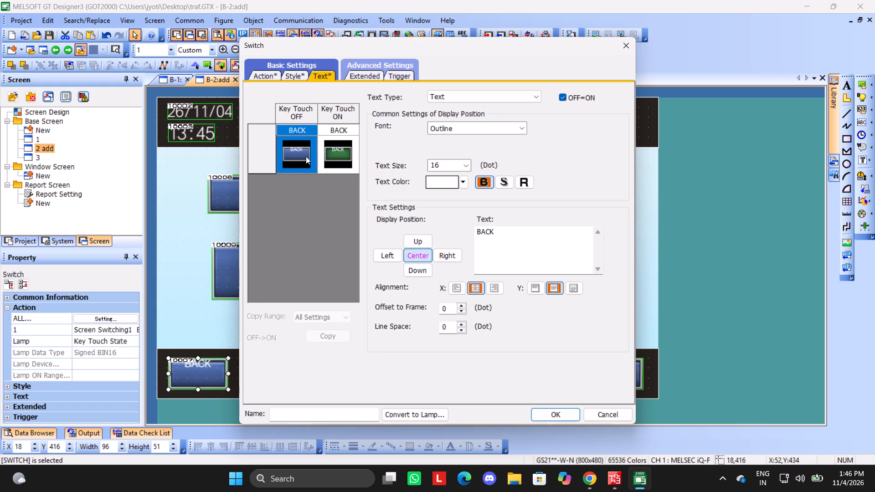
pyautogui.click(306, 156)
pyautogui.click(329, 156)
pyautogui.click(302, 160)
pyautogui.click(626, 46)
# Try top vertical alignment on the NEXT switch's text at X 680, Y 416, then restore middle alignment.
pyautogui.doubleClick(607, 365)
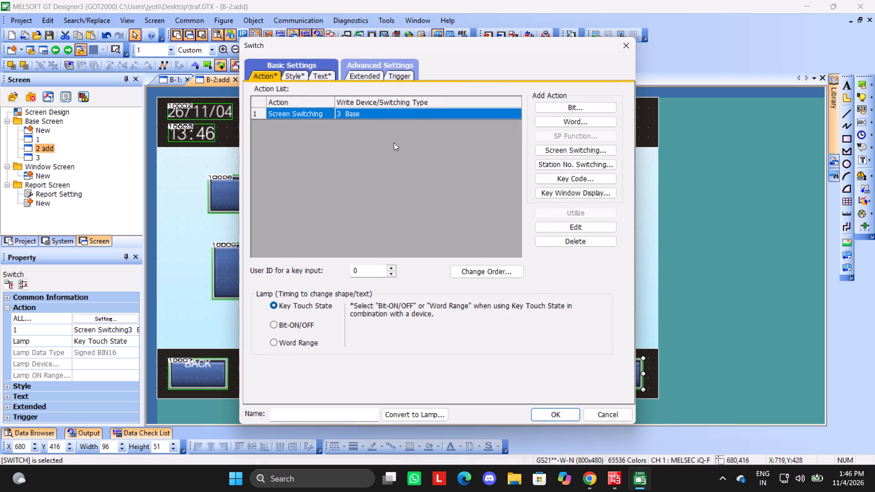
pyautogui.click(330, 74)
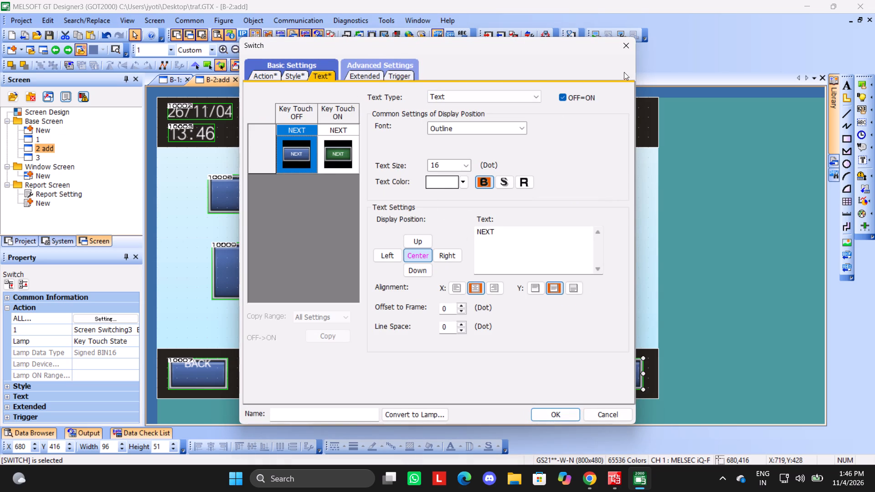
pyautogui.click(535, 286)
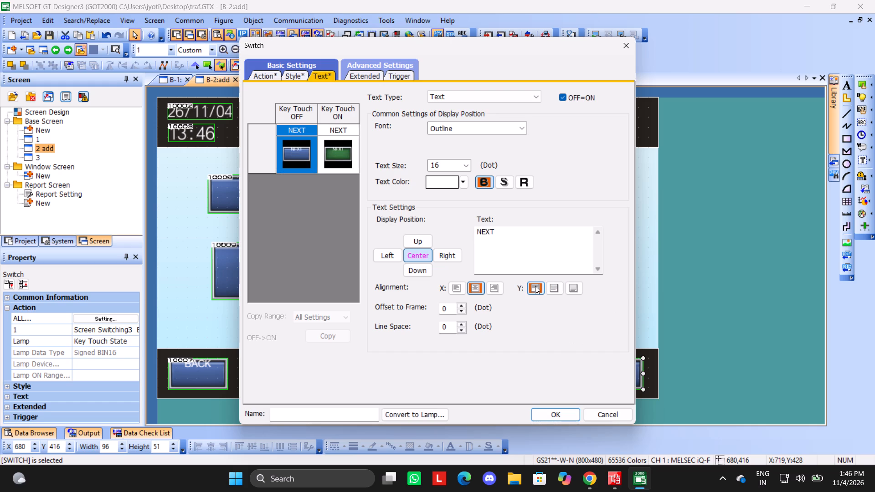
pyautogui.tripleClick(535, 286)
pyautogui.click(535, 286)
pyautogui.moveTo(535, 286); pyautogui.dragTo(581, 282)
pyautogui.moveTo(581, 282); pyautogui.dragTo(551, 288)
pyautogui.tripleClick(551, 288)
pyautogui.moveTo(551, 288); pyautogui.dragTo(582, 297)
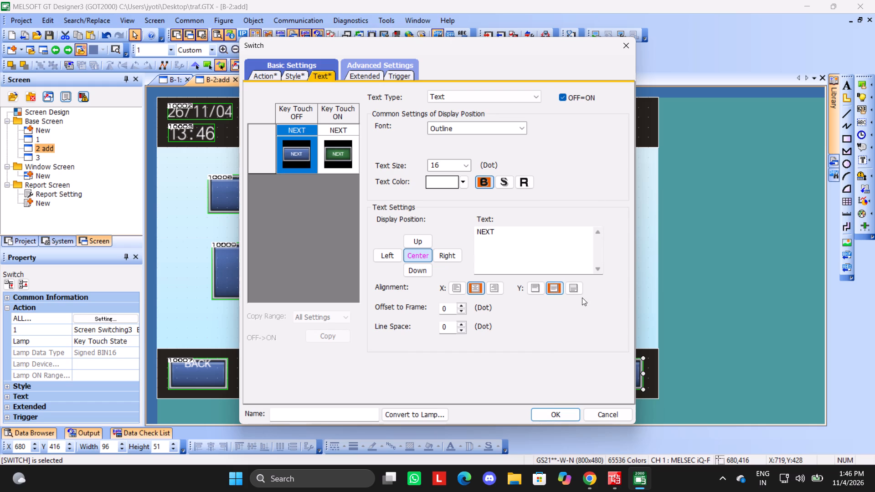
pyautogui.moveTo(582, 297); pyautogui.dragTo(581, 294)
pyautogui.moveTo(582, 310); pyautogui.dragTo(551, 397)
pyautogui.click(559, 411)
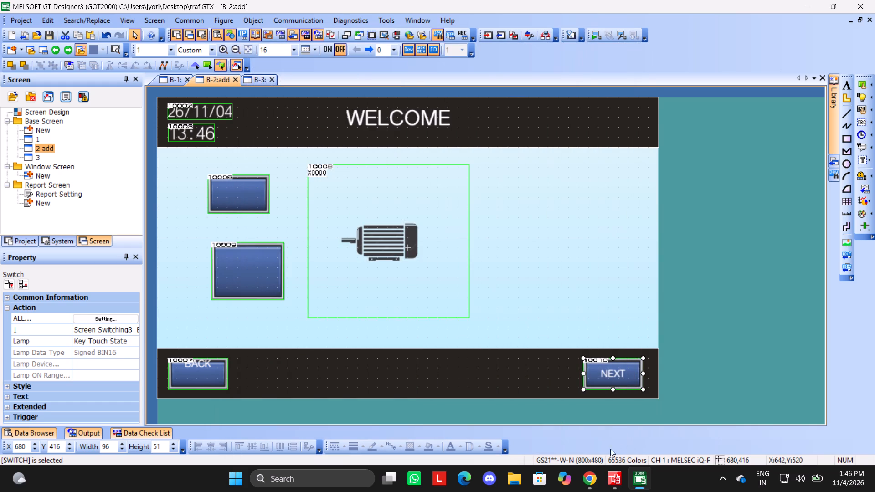
# Set the BACK switch's text to bottom vertical alignment, keeping horizontal centre alignment.
pyautogui.doubleClick(201, 367)
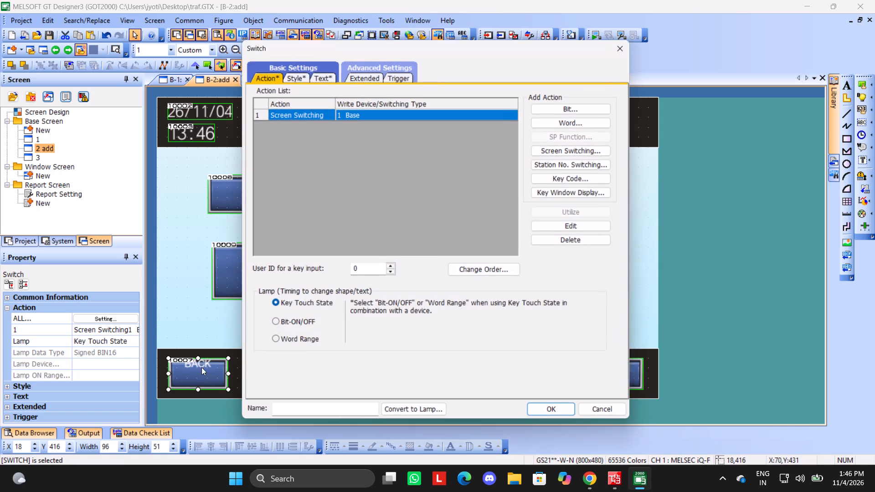
pyautogui.click(327, 77)
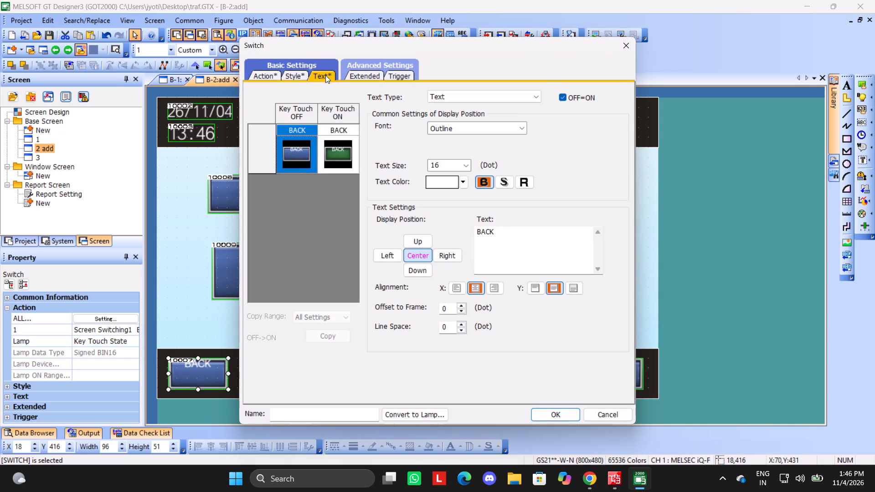
pyautogui.click(573, 289)
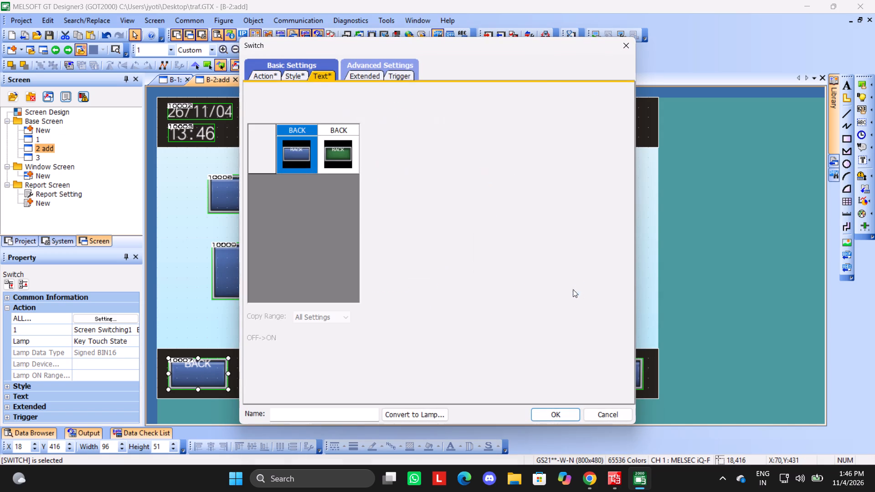
pyautogui.click(573, 289)
pyautogui.click(573, 289)
pyautogui.tripleClick(573, 289)
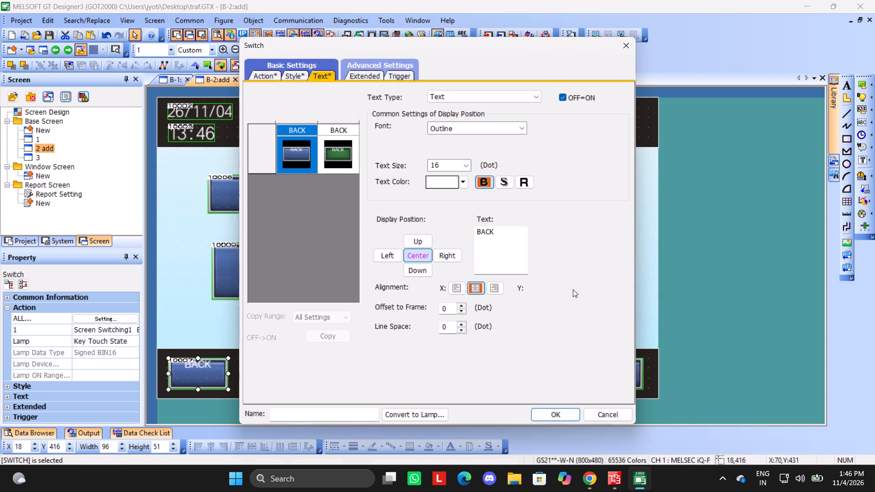
pyautogui.click(573, 289)
pyautogui.moveTo(573, 289); pyautogui.dragTo(565, 287)
pyautogui.tripleClick(565, 287)
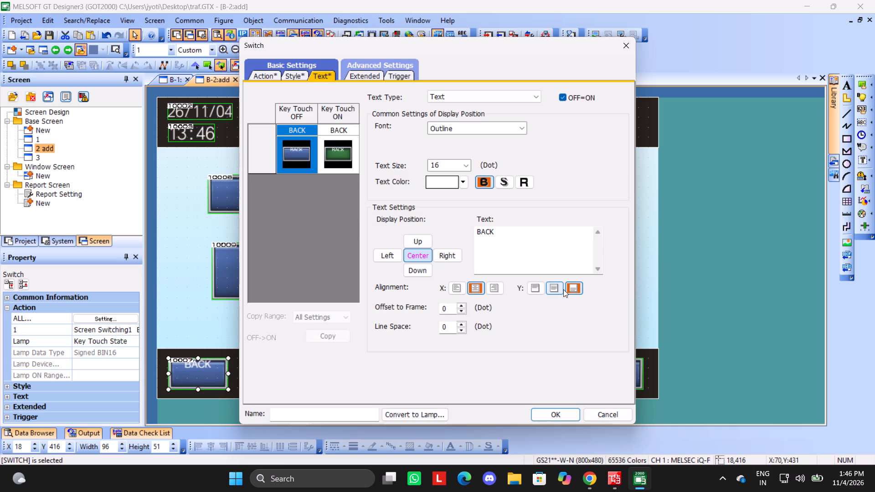
pyautogui.doubleClick(563, 289)
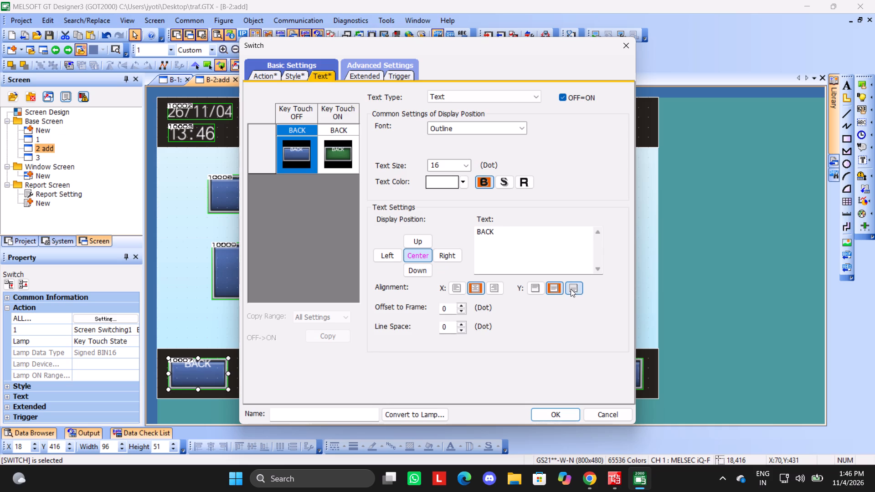
pyautogui.tripleClick(571, 289)
pyautogui.doubleClick(571, 289)
pyautogui.moveTo(571, 289); pyautogui.dragTo(423, 266)
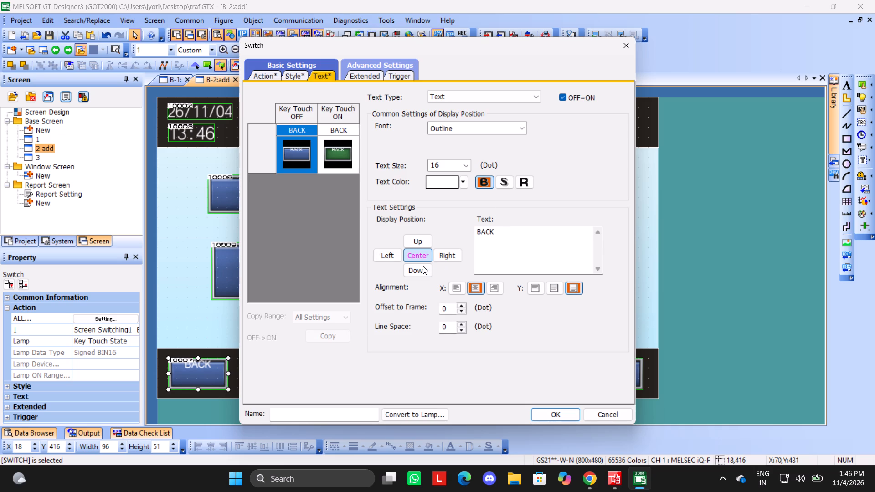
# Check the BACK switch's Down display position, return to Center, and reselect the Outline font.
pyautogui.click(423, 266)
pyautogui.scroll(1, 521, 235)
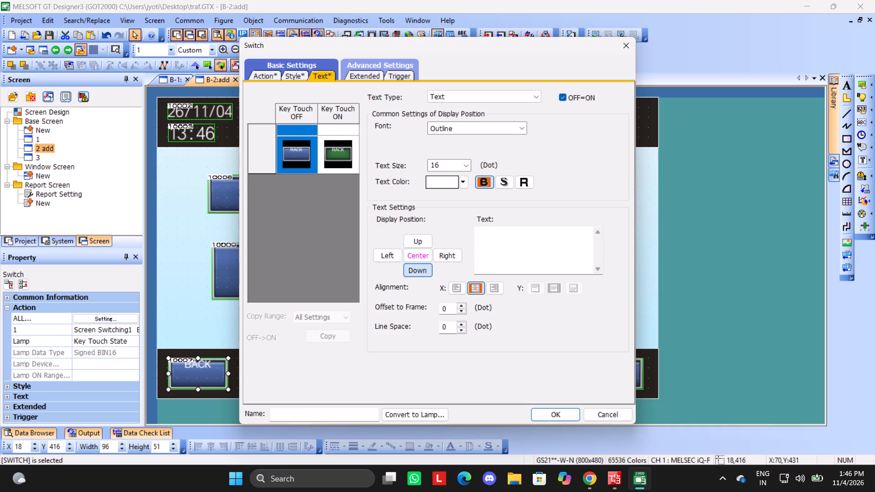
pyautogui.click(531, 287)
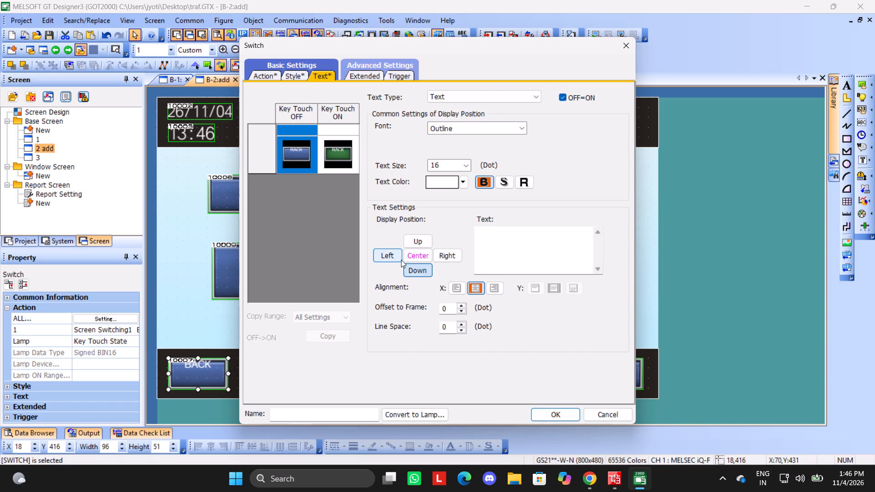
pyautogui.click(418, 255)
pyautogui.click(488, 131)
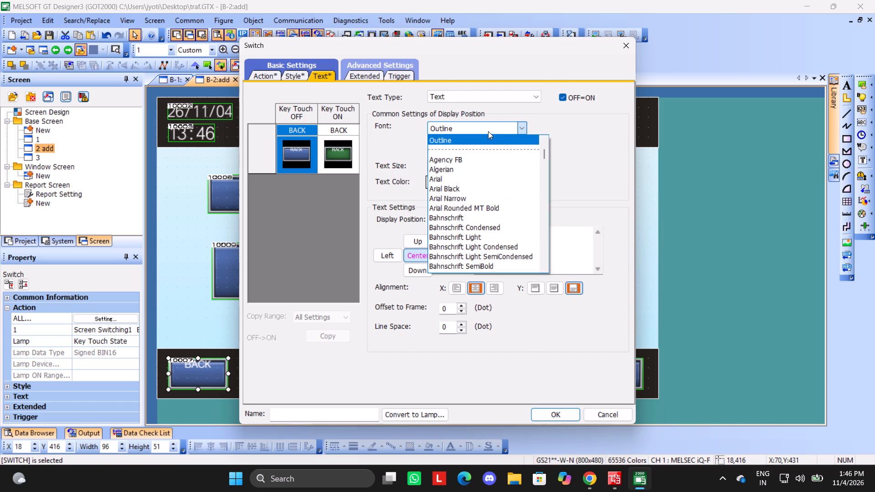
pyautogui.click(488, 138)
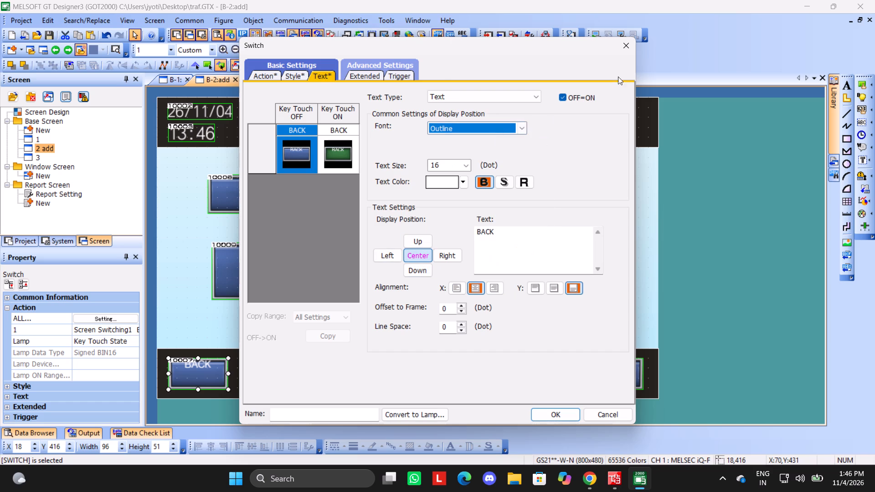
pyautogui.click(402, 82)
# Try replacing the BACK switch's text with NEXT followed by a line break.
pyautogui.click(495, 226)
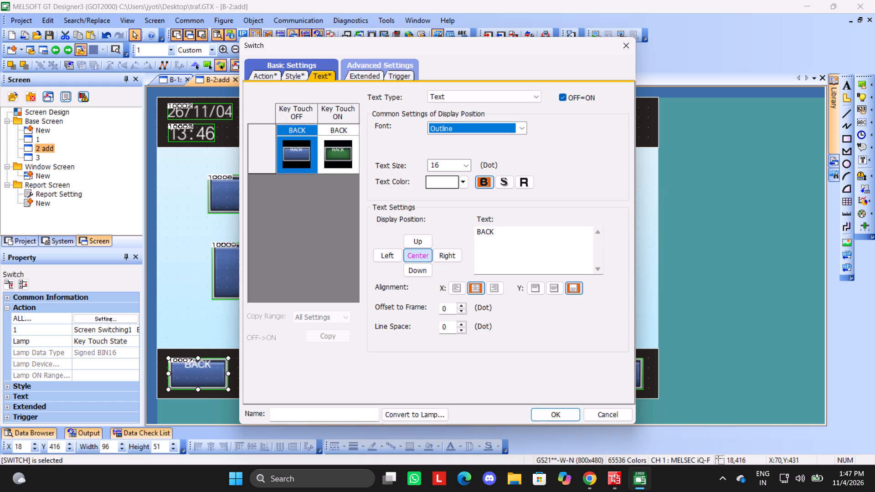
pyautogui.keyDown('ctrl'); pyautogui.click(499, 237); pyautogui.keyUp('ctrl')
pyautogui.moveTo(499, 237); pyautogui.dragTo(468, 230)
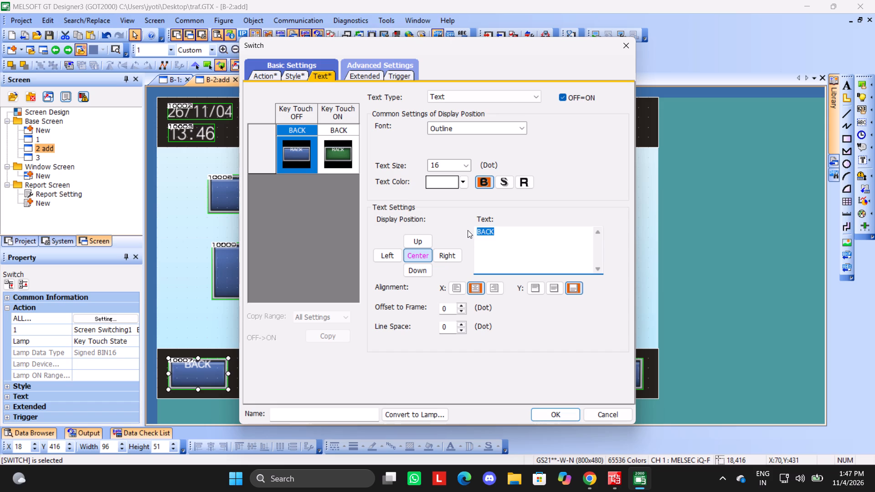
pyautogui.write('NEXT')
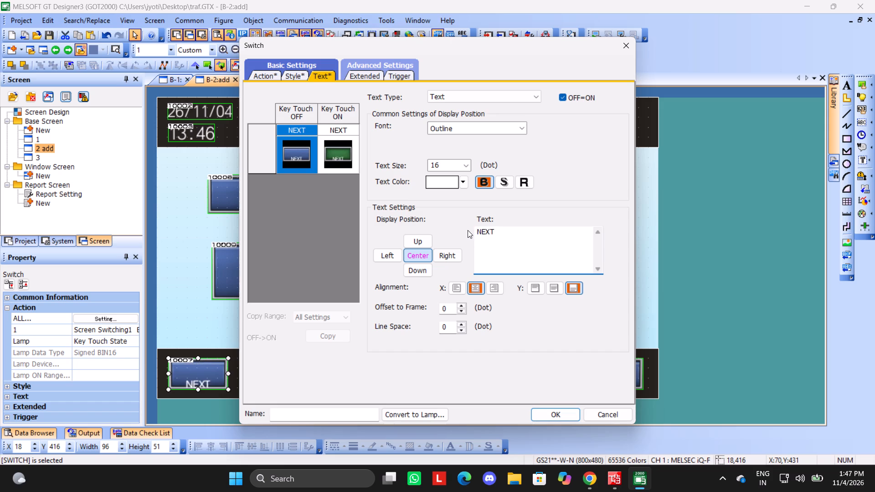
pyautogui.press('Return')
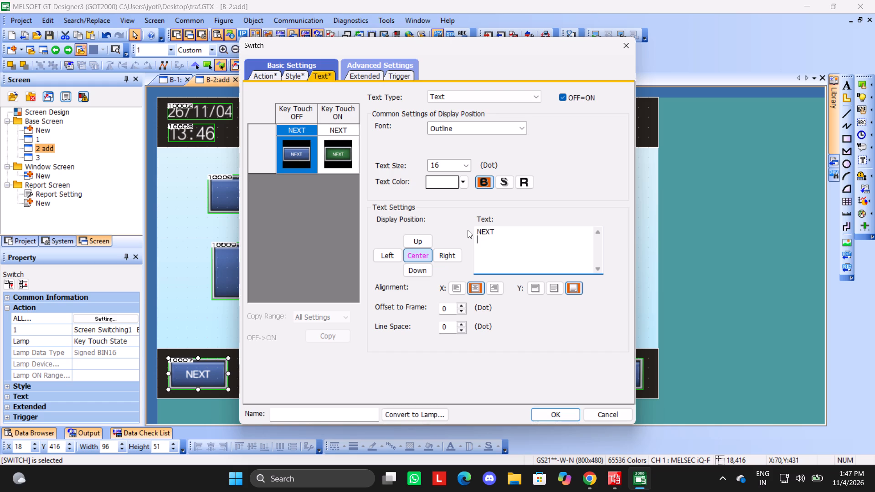
# Replace the switch's text with BACK followed by a line break and apply the switch settings.
pyautogui.press('BackSpace')
pyautogui.press('BackSpace')
pyautogui.press('BackSpace')
pyautogui.press('BackSpace')
pyautogui.press('BackSpace')
pyautogui.press('BackSpace')
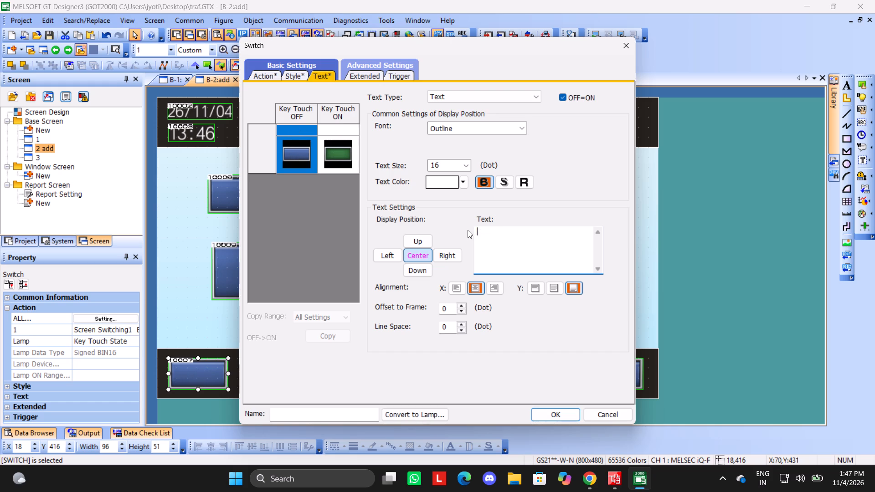
pyautogui.write('BA')
pyautogui.write('CK')
pyautogui.press('Return')
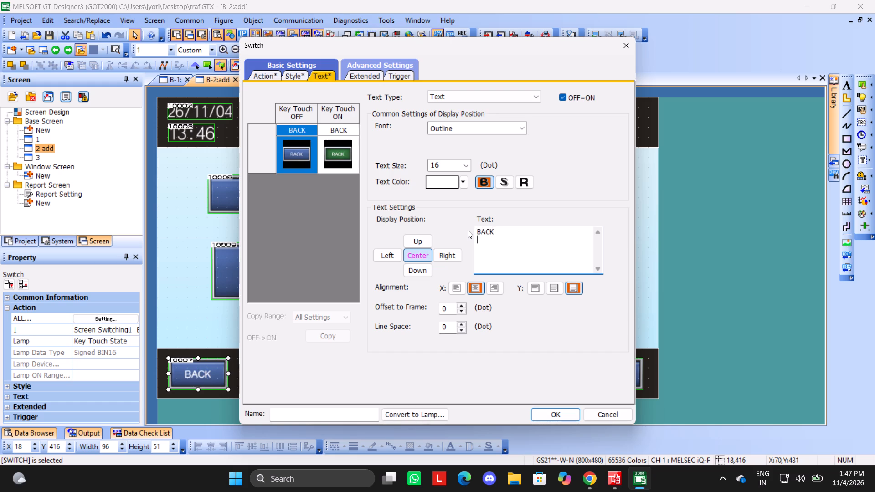
pyautogui.click(569, 410)
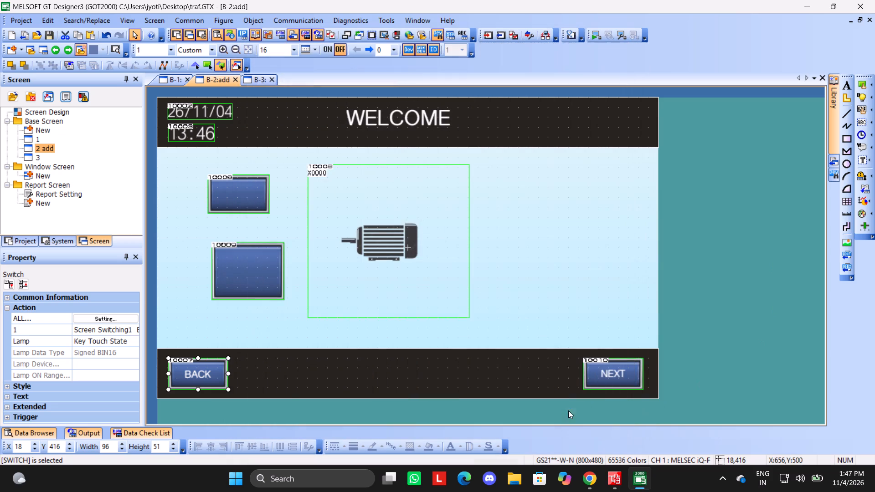
# Open the screen preview of base screen 2.
pyautogui.click(756, 306)
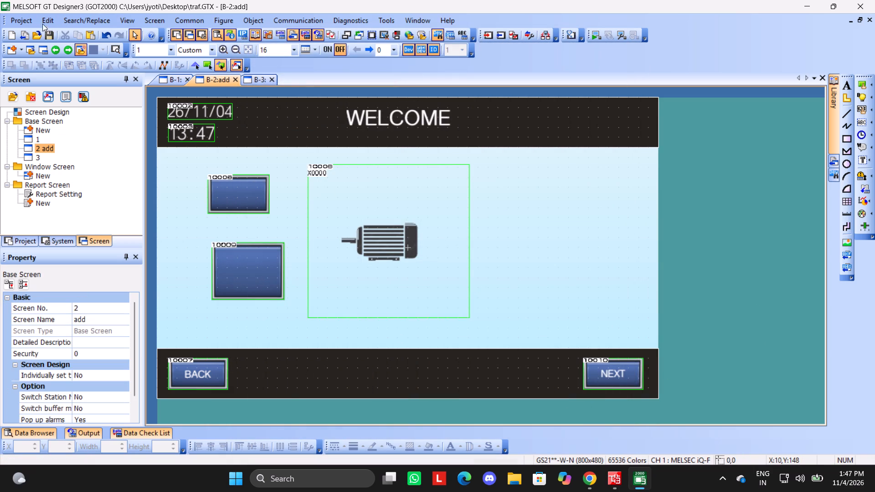
pyautogui.click(138, 19)
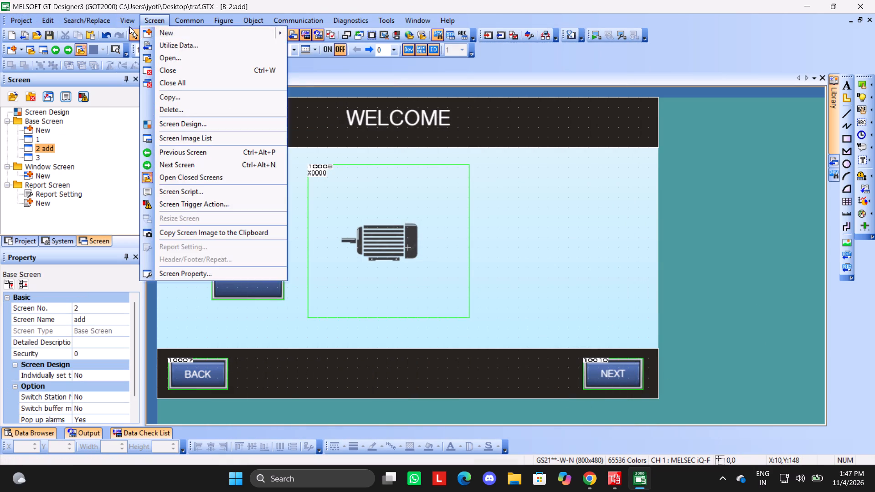
pyautogui.click(128, 30)
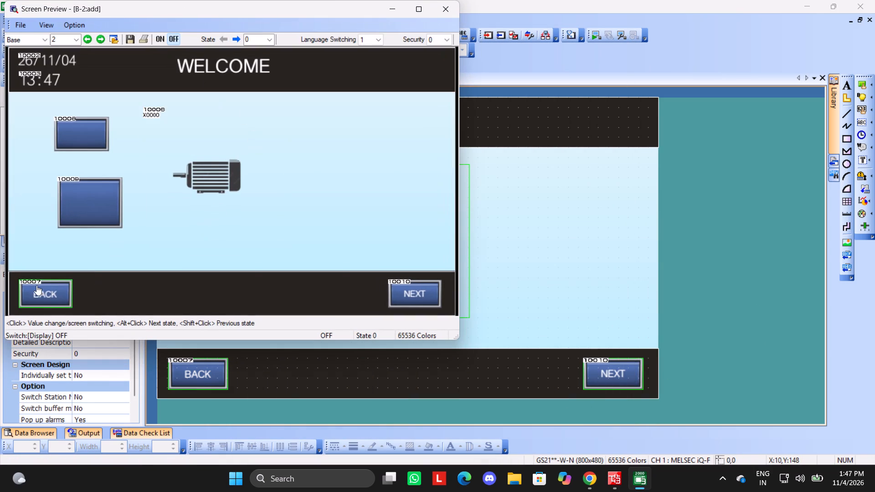
# Test the BACK and NEXT switches between base screens 1, 2 and 3 in the preview, maximize it, and close it when finished.
pyautogui.click(36, 285)
pyautogui.click(116, 294)
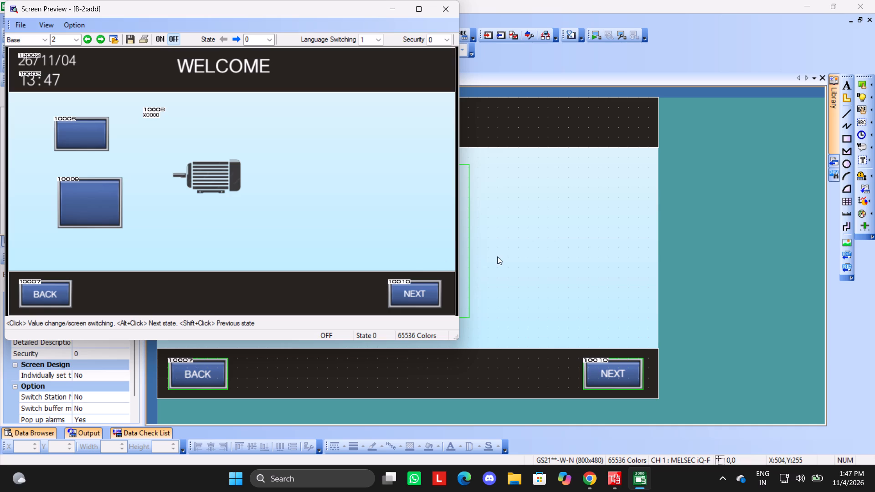
pyautogui.press('super+d')
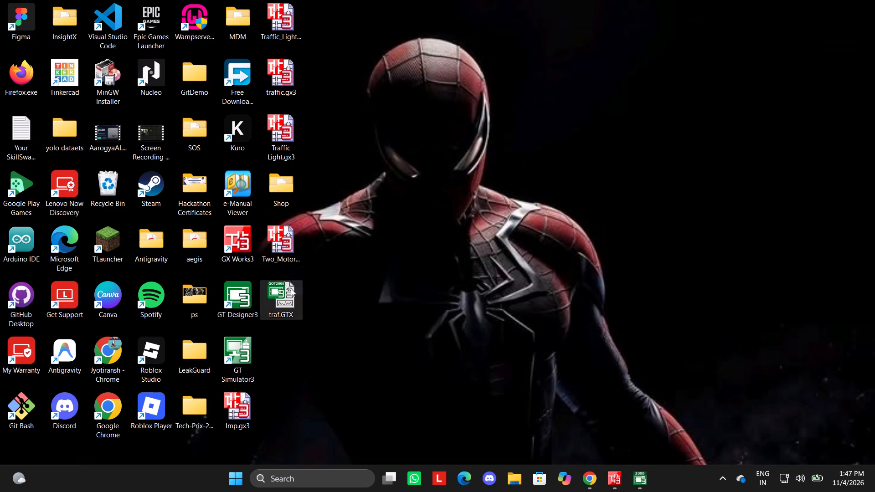
pyautogui.click(632, 488)
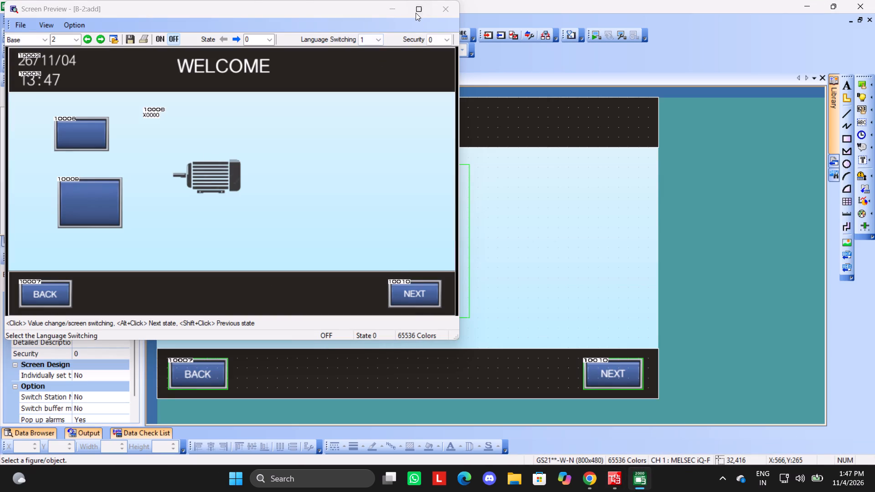
pyautogui.click(416, 13)
pyautogui.doubleClick(262, 359)
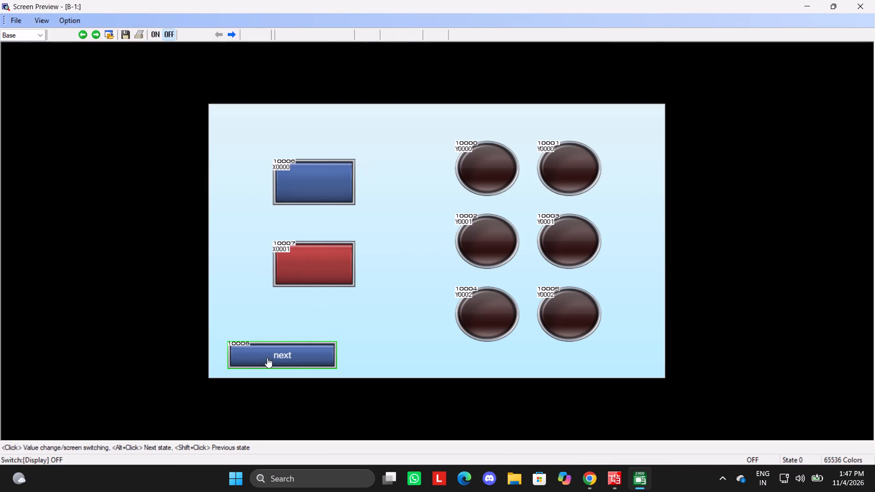
pyautogui.click(293, 350)
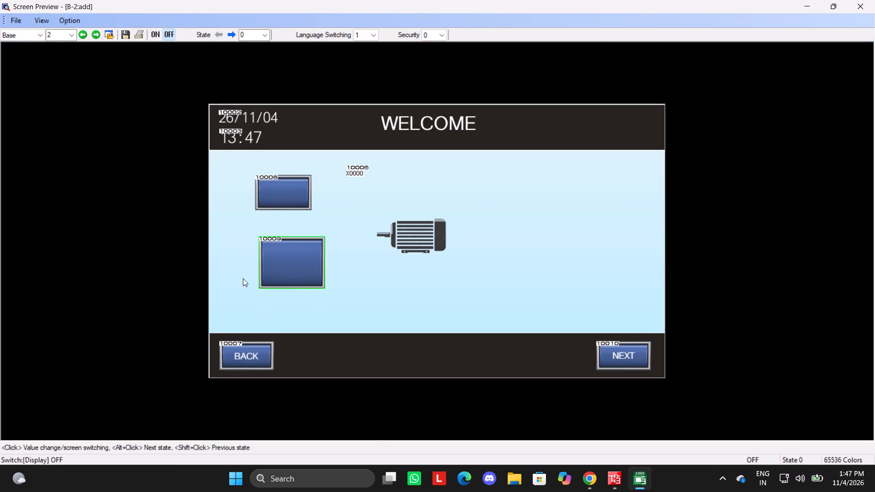
pyautogui.click(612, 360)
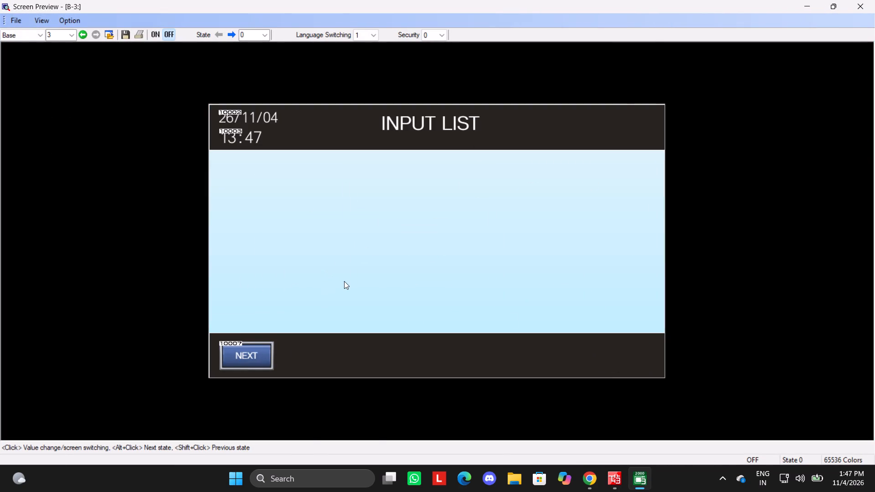
pyautogui.doubleClick(252, 349)
pyautogui.click(270, 347)
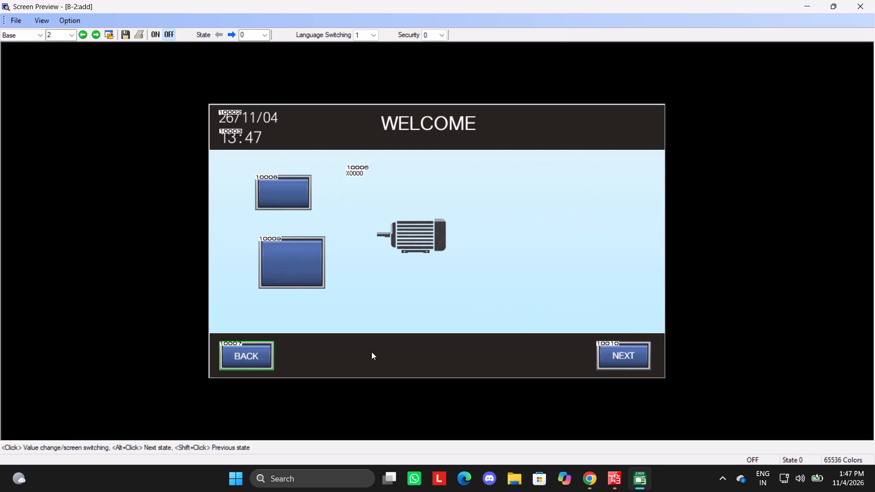
pyautogui.click(604, 352)
pyautogui.click(605, 353)
pyautogui.click(248, 348)
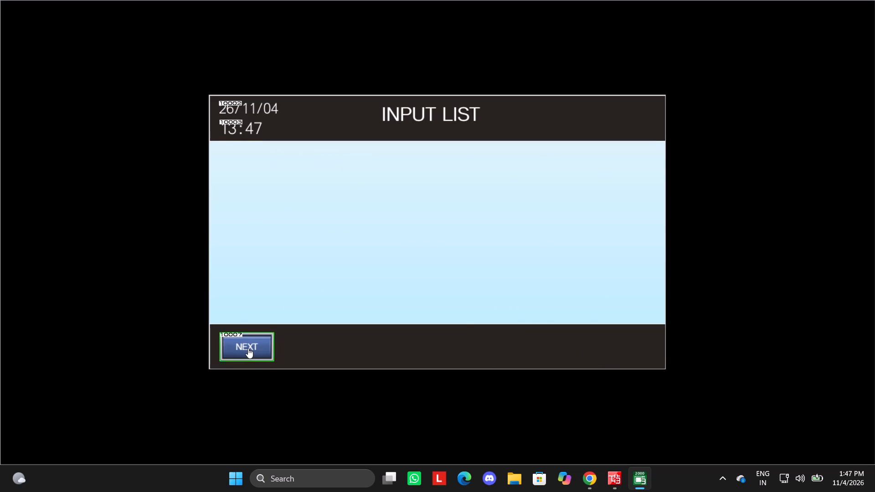
pyautogui.click(332, 350)
pyautogui.click(639, 344)
pyautogui.press('Escape')
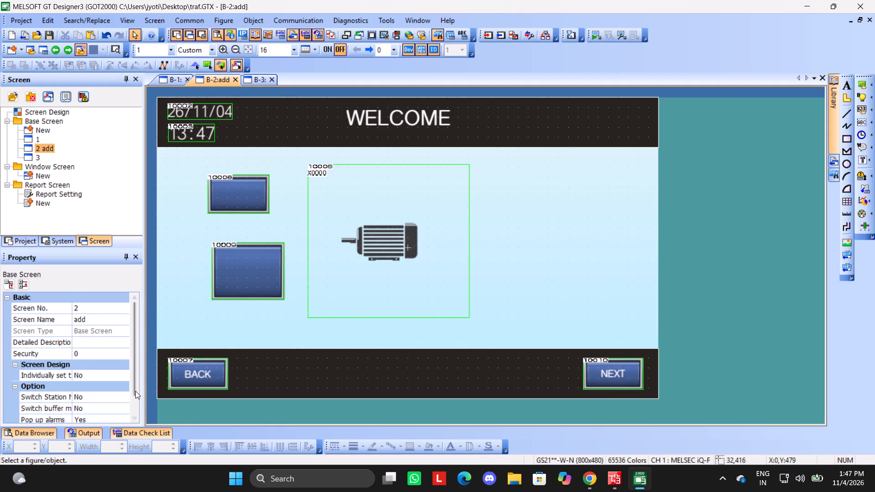
# Copy the BACK switch from base screen 2 and open base screen 3 for editing.
pyautogui.click(204, 376)
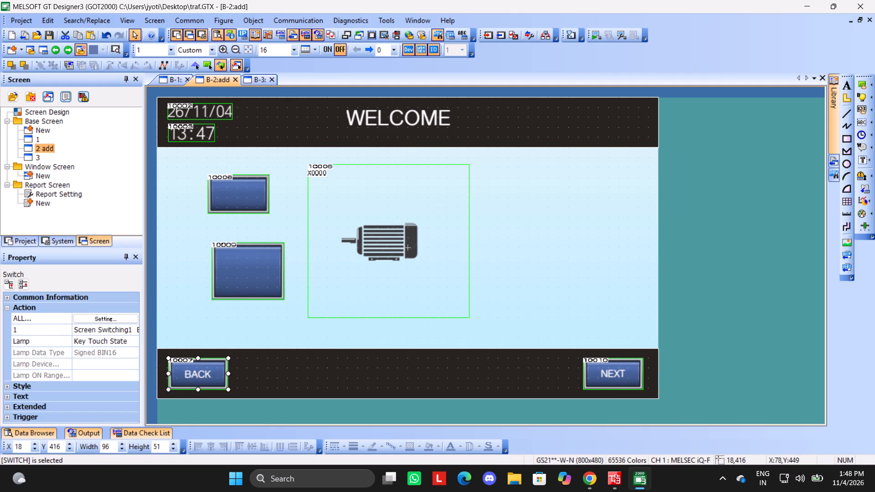
pyautogui.hotkey('ctrl', 'c')
pyautogui.click(518, 287)
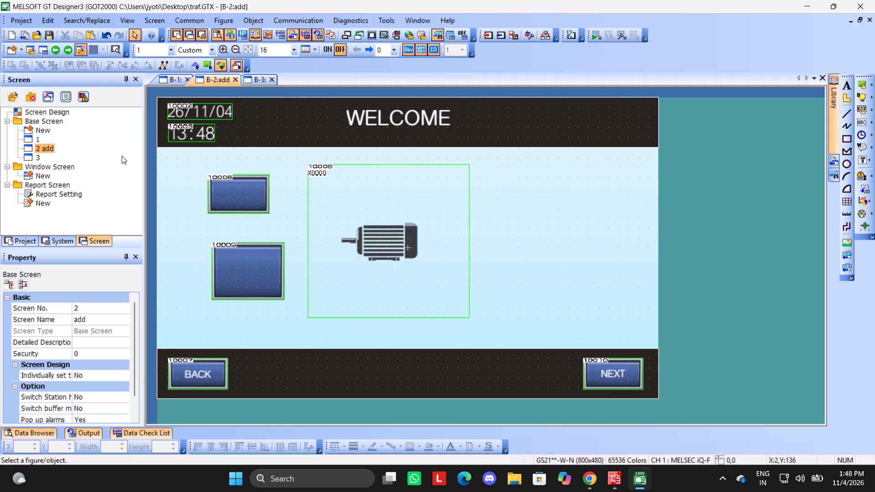
pyautogui.click(43, 154)
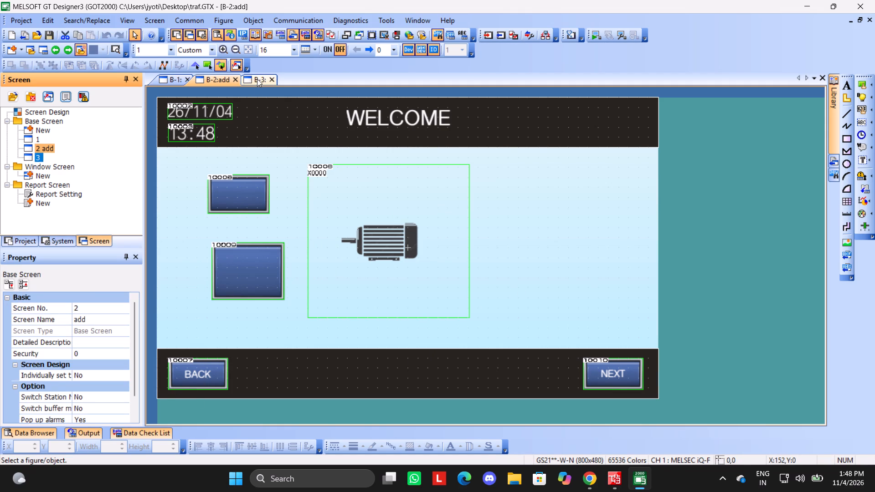
pyautogui.click(257, 77)
# Delete the NEXT switch from the footer of base screen 3.
pyautogui.click(208, 367)
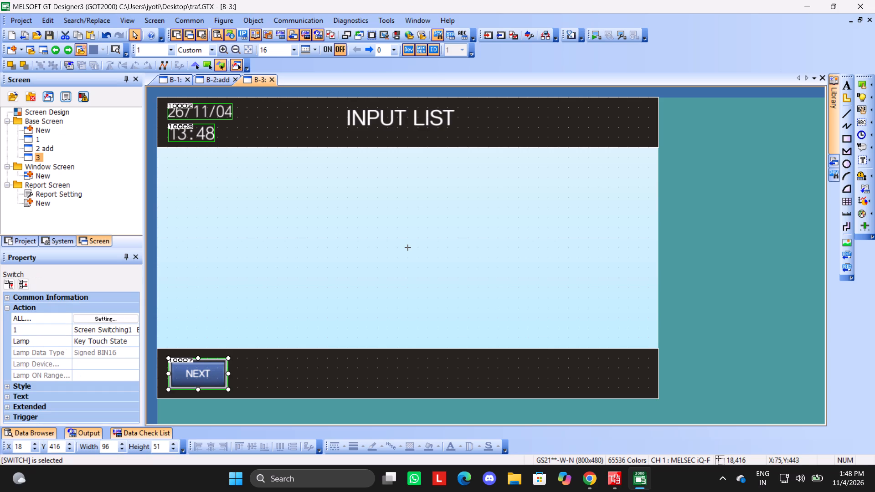
pyautogui.moveTo(203, 373); pyautogui.dragTo(608, 374)
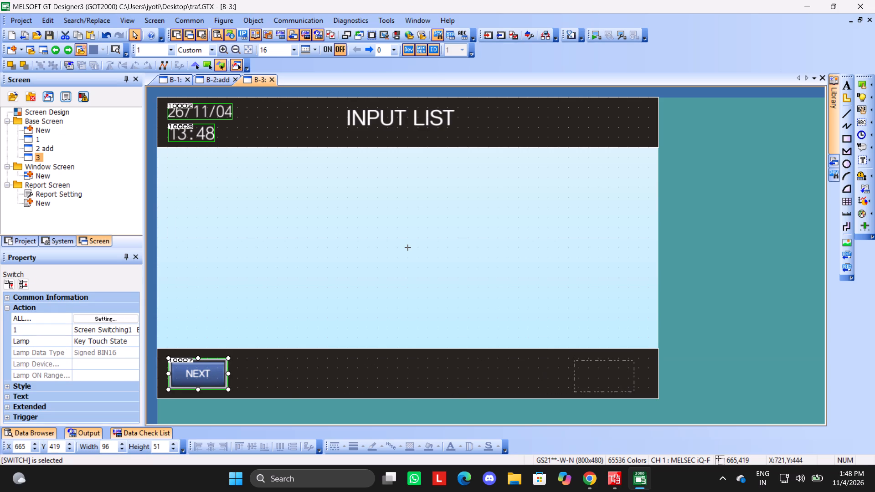
pyautogui.moveTo(608, 374); pyautogui.dragTo(609, 373)
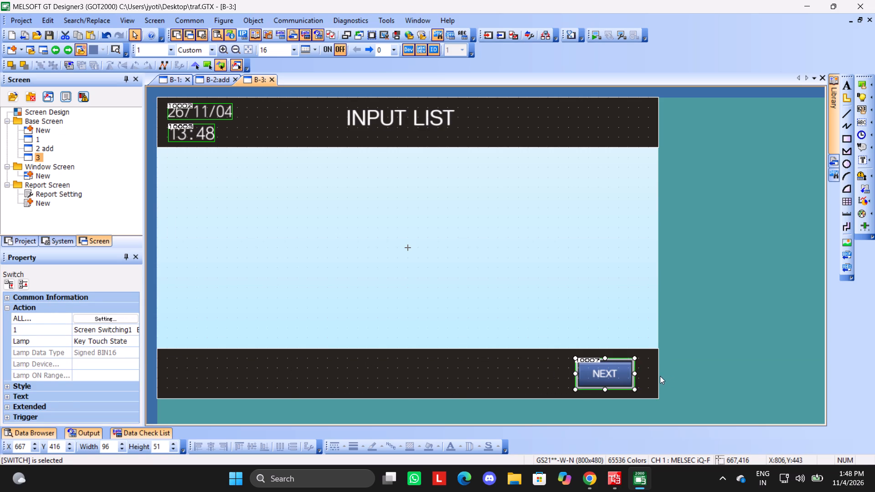
pyautogui.press('Delete')
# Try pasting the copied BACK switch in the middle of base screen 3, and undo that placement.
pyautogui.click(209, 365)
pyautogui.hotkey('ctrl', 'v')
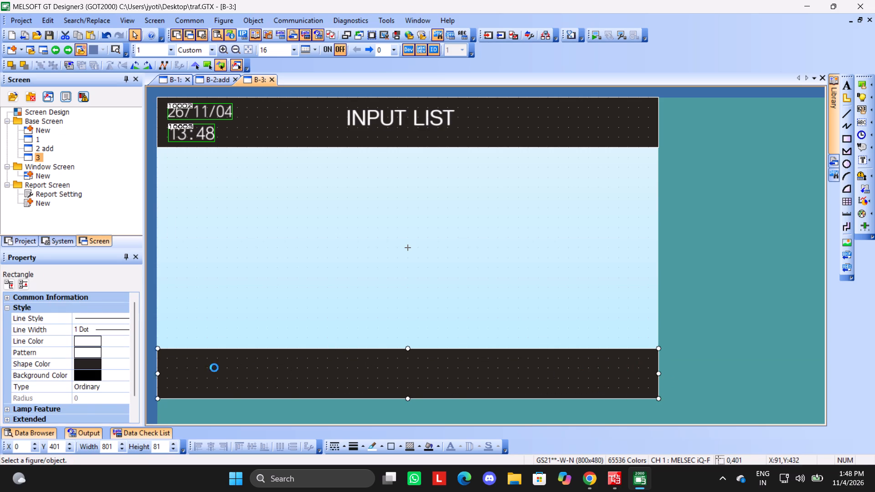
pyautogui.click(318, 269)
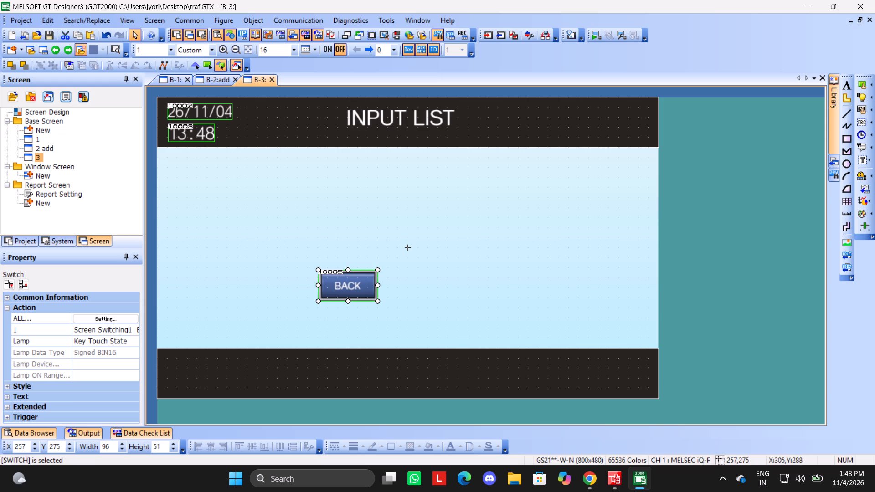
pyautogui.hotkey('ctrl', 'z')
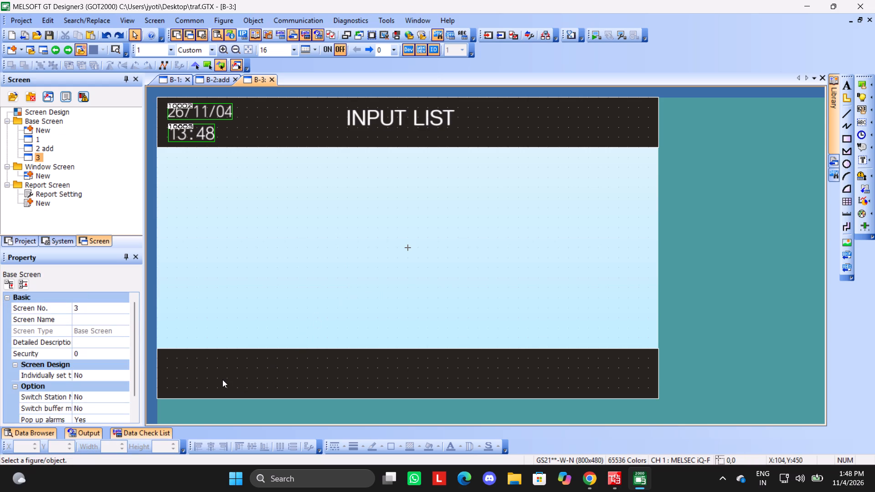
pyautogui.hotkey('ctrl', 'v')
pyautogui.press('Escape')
# Paste the copied BACK switch into the footer of base screen 3 at X 18, Y 416.
pyautogui.hotkey('ctrl', 'v')
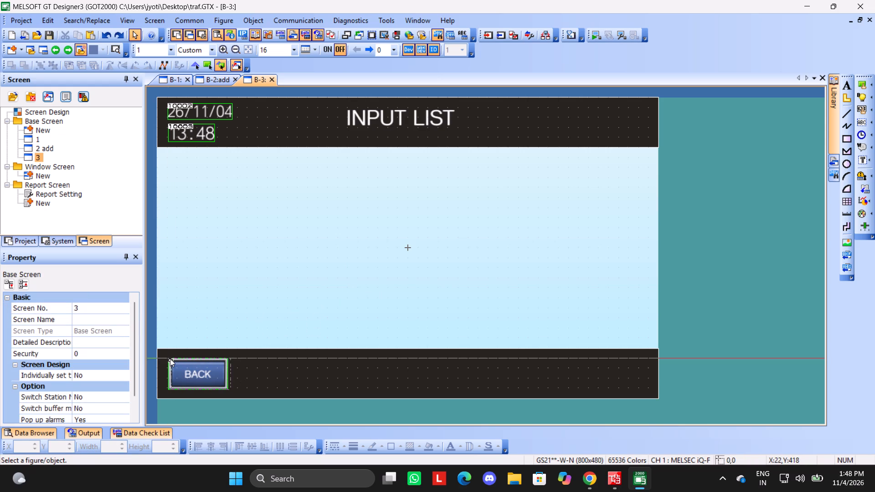
pyautogui.click(168, 356)
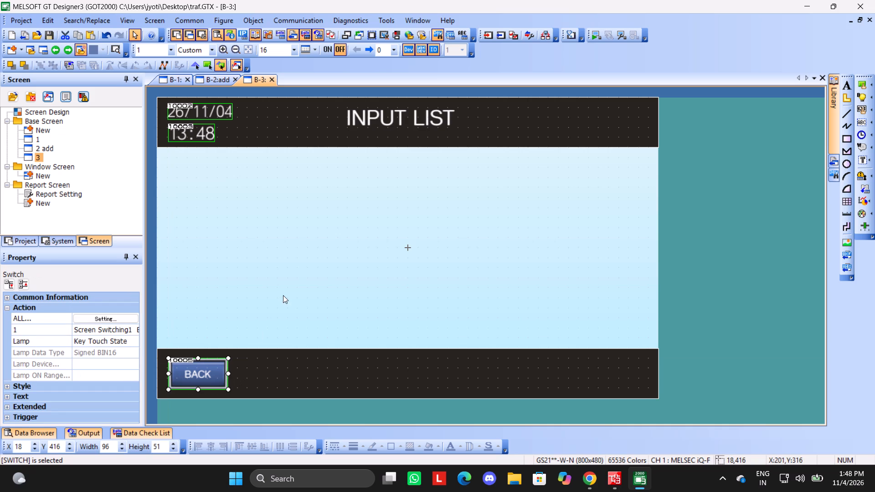
pyautogui.click(283, 295)
# Preview base screen 3, test its BACK switch and the next switch of base screen 1, and close the preview.
pyautogui.click(130, 15)
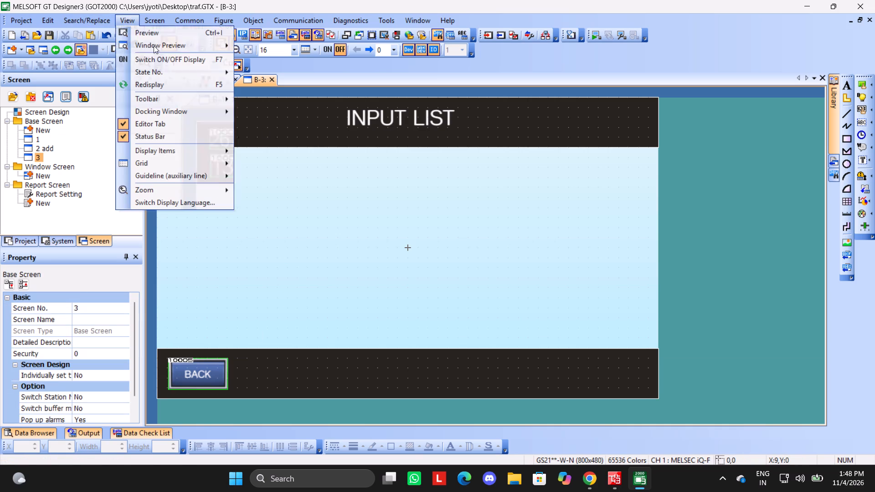
pyautogui.click(157, 39)
pyautogui.doubleClick(58, 292)
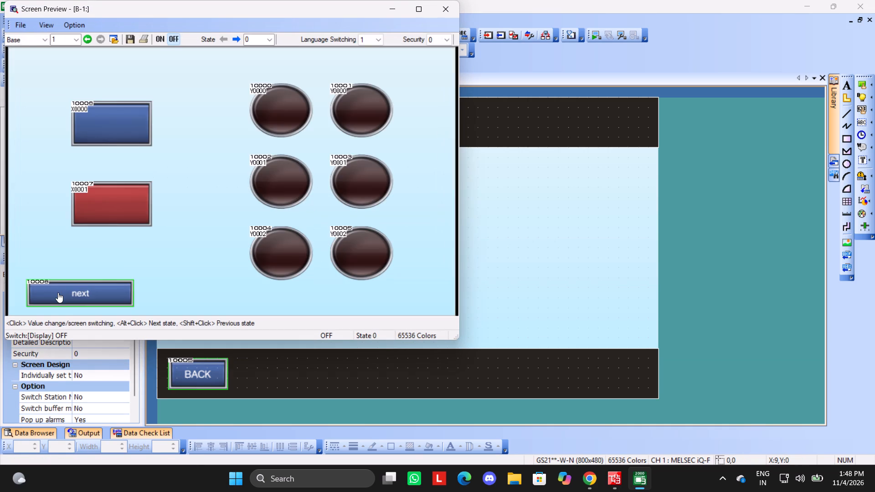
pyautogui.click(81, 287)
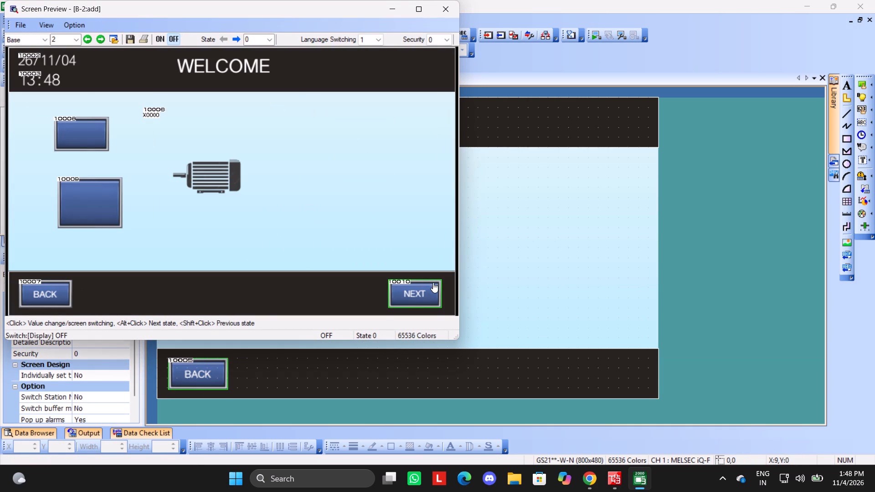
pyautogui.press('Escape')
pyautogui.press('Escape')
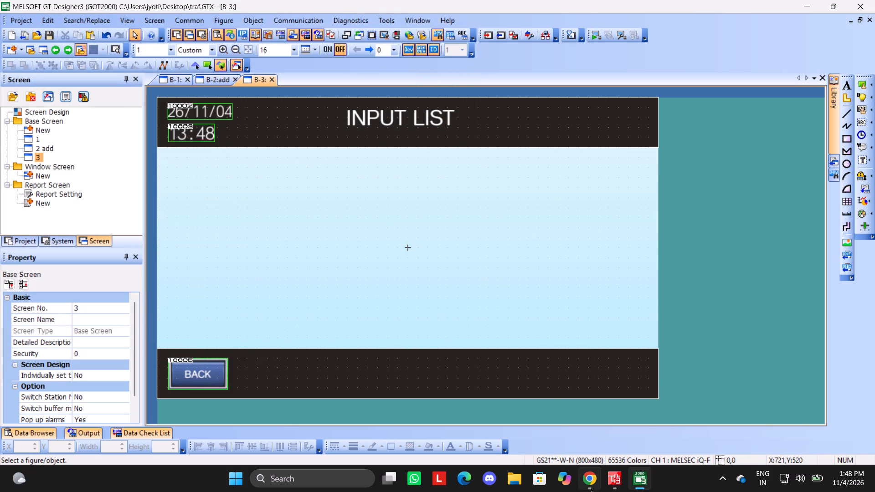
# Switch to GX Works3 and examine the Star_Delta_1 and Star_Delta_2 blocks in the ProgPou ladder.
pyautogui.click(618, 428)
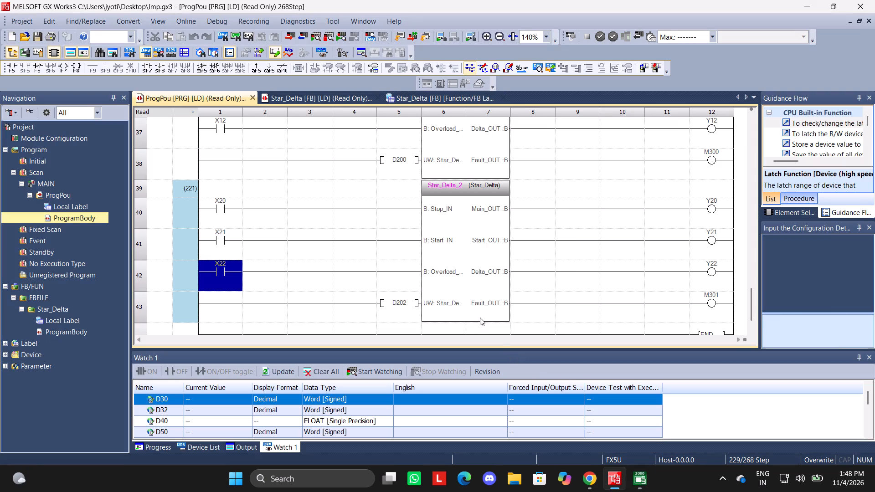
pyautogui.scroll(1, 478, 309)
pyautogui.scroll(-4, 478, 309)
pyautogui.press('F4')
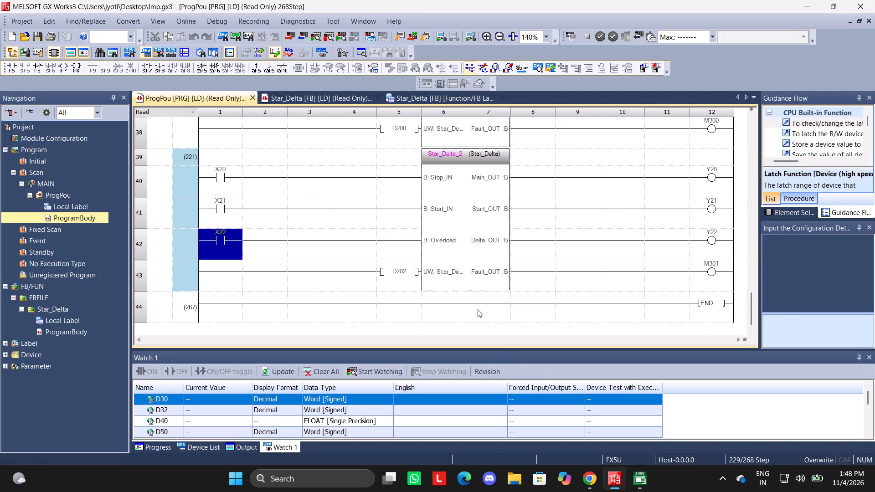
pyautogui.click(310, 199)
pyautogui.click(433, 175)
pyautogui.scroll(1, 410, 205)
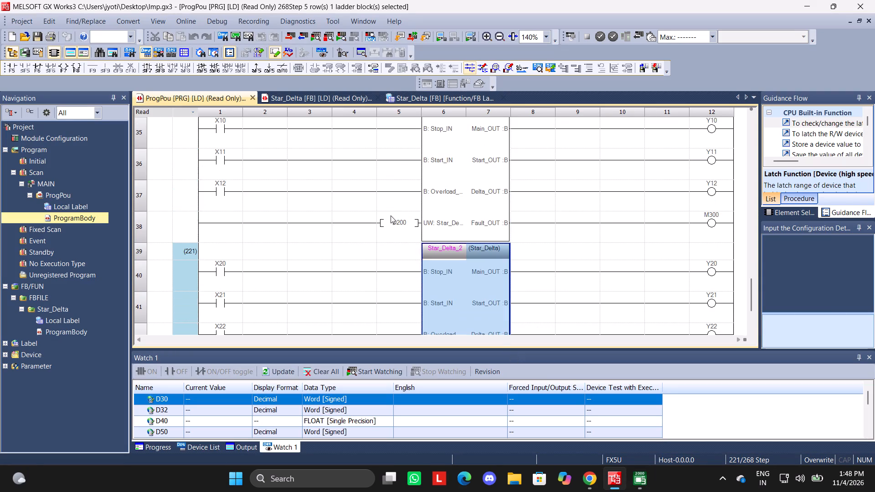
pyautogui.click(364, 228)
pyautogui.scroll(1, 324, 256)
pyautogui.click(235, 227)
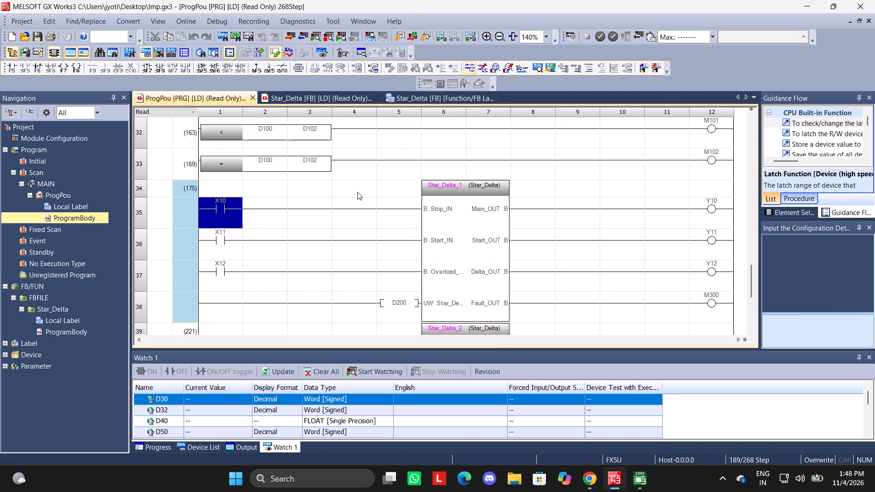
# Start the simulation of the Imp.gx3 program, minimize the simulator window, and view the monitored Star_Delta function block ladder.
pyautogui.click(440, 39)
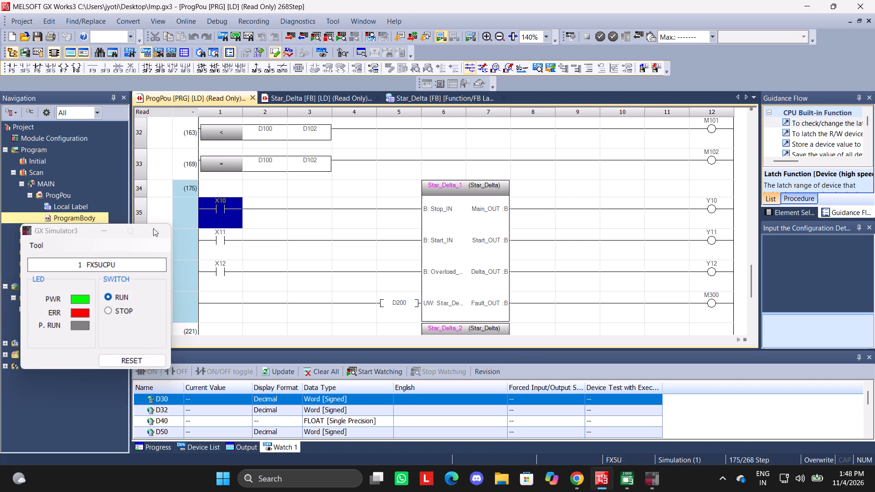
pyautogui.click(111, 227)
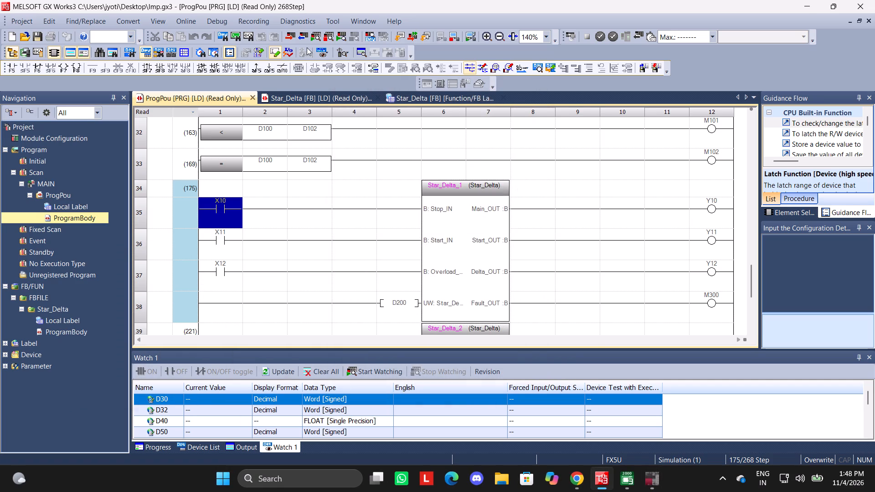
pyautogui.click(305, 99)
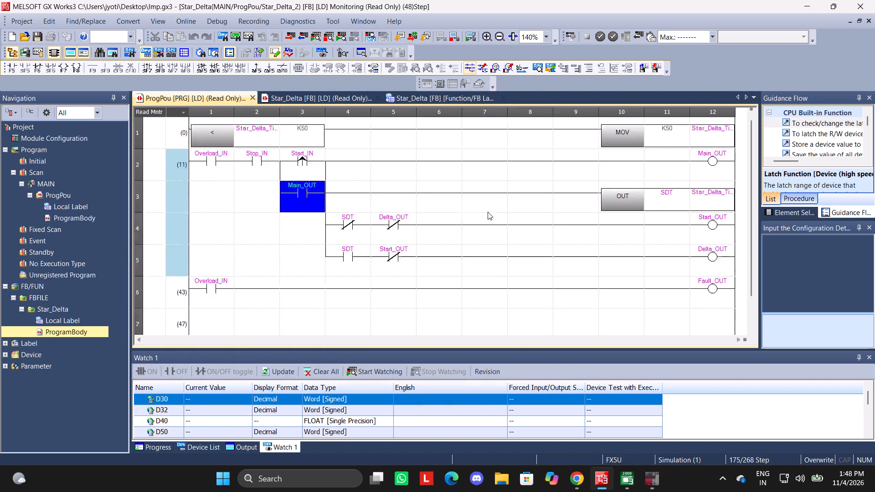
pyautogui.scroll(-11, 505, 233)
pyautogui.scroll(4, 505, 233)
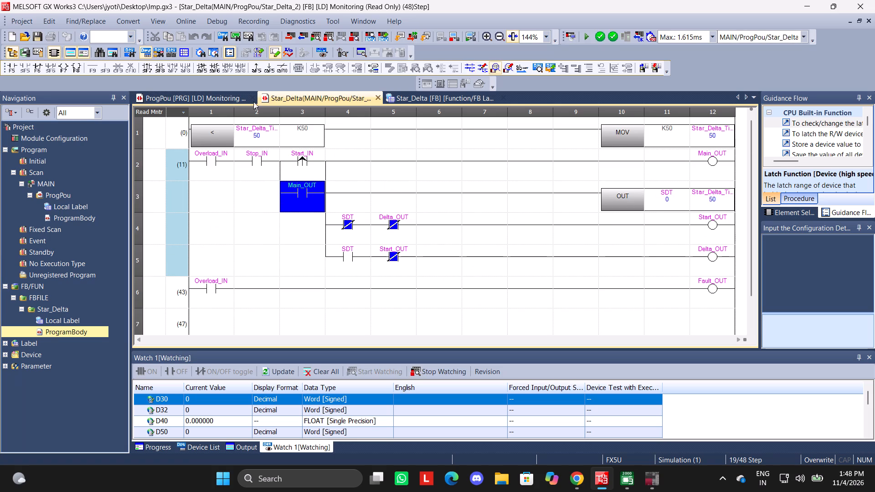
# In the monitored ProgPou ladder, turn on contacts X10 and X12 of Star_Delta_1 and X20 and X22 of Star_Delta_2.
pyautogui.click(229, 95)
pyautogui.hotkey('shift', 'Return')
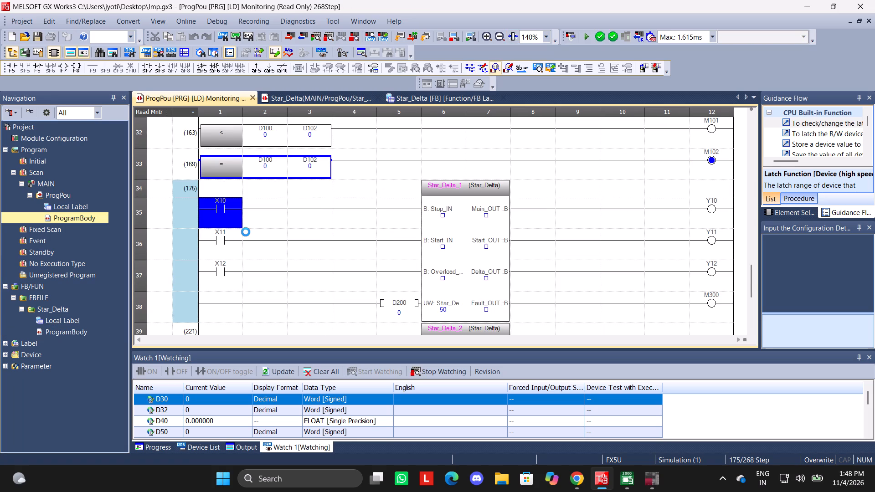
pyautogui.click(223, 284)
pyautogui.hotkey('shift', 'Return')
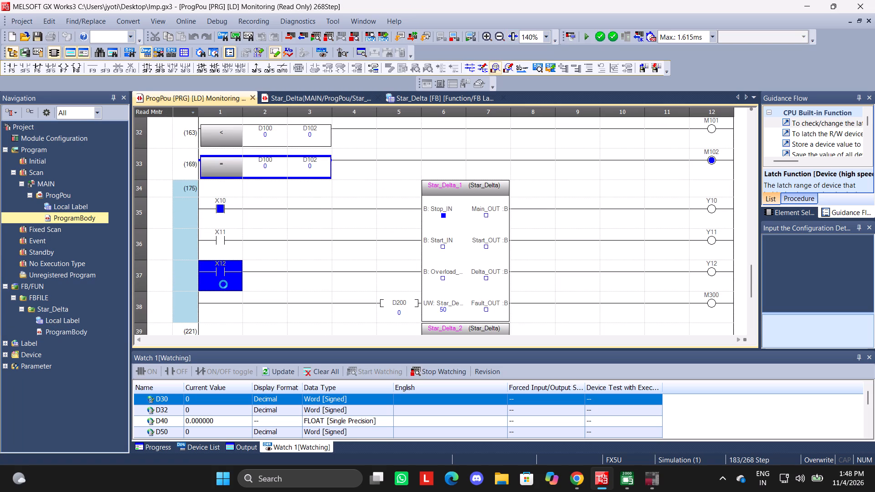
pyautogui.scroll(-2, 605, 299)
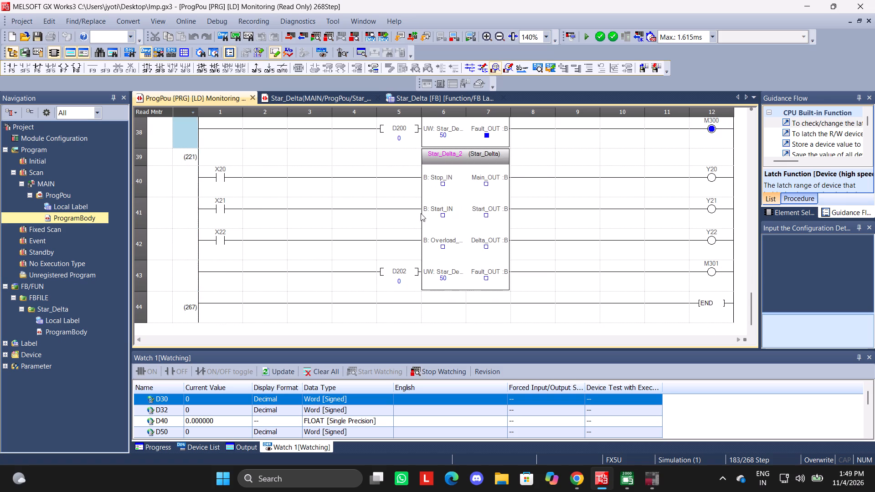
pyautogui.click(233, 191)
pyautogui.hotkey('shift', 'Return')
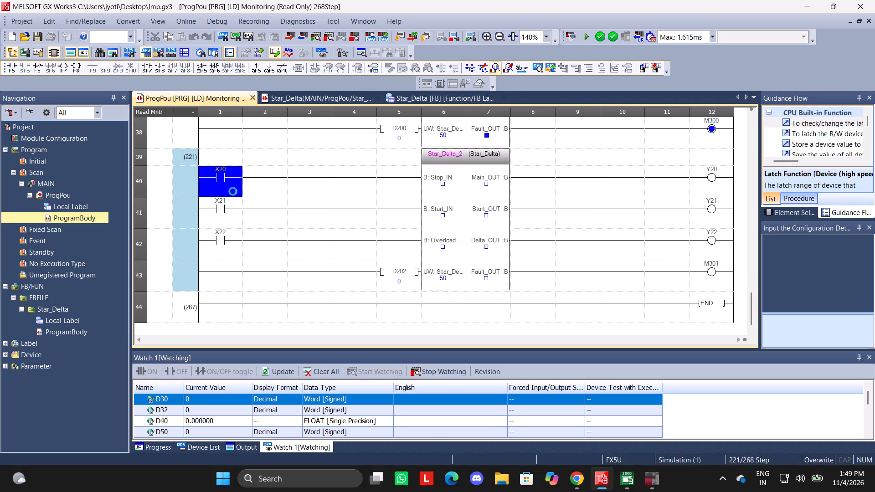
pyautogui.click(224, 256)
pyautogui.hotkey('shift', 'Return')
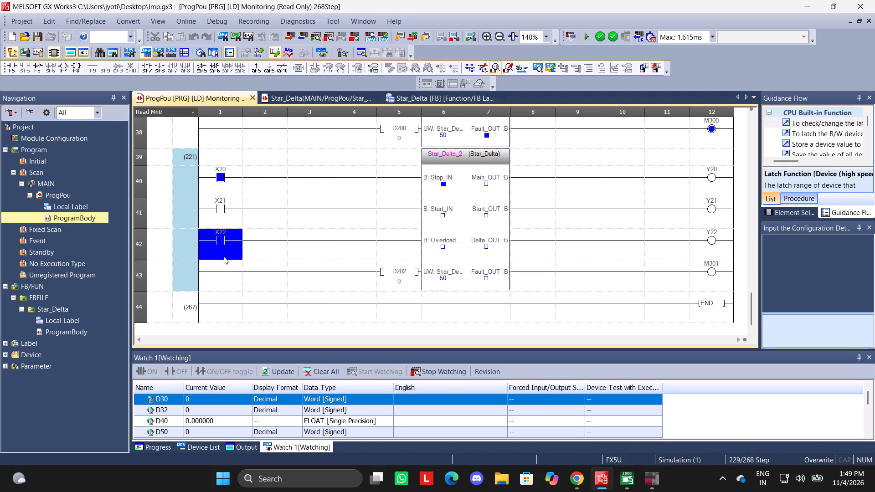
# Turn on the Main_OUT contact in the monitored Star_Delta_2 ladder and check the block's outputs in ProgPou.
pyautogui.click(299, 95)
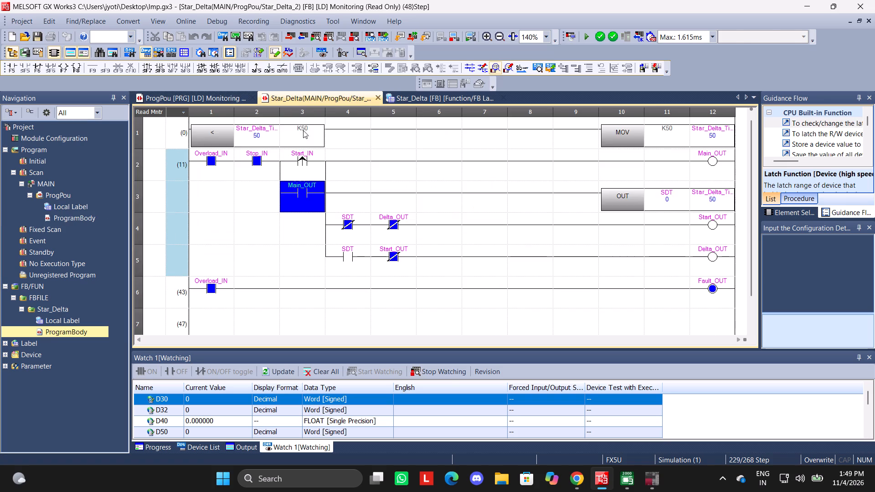
pyautogui.hotkey('shift', 'Return')
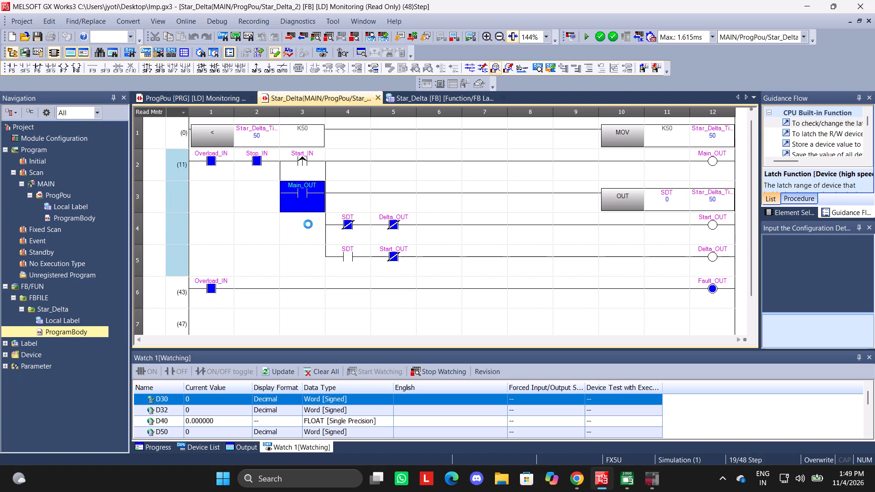
pyautogui.click(218, 97)
pyautogui.scroll(1, 664, 301)
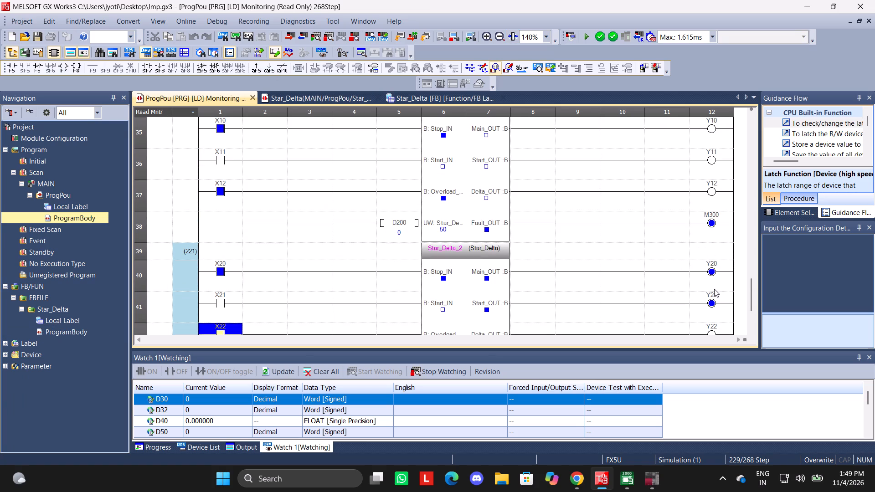
pyautogui.scroll(-1, 712, 307)
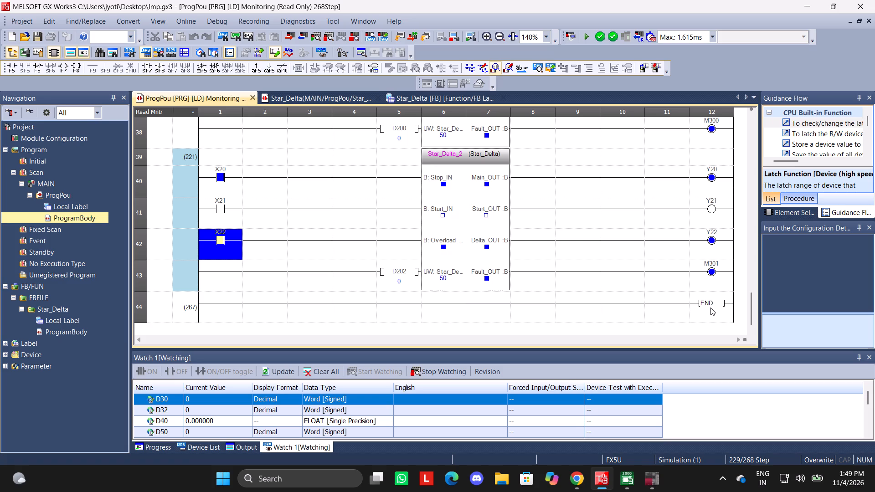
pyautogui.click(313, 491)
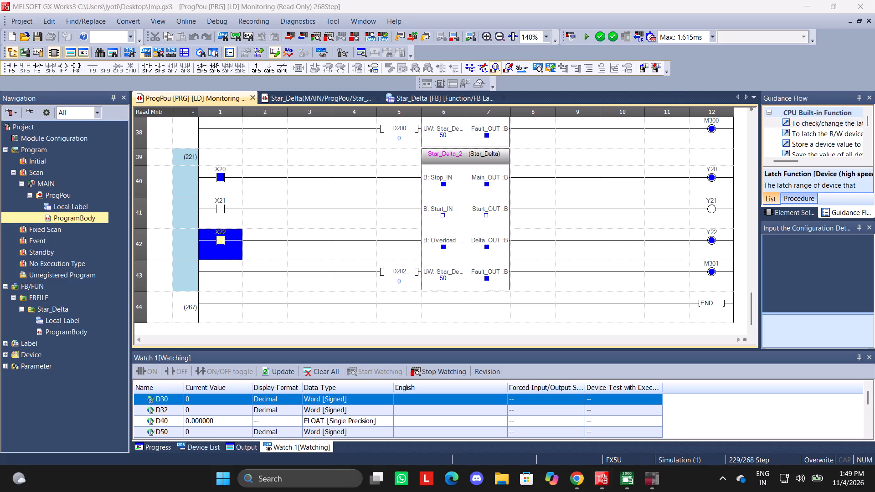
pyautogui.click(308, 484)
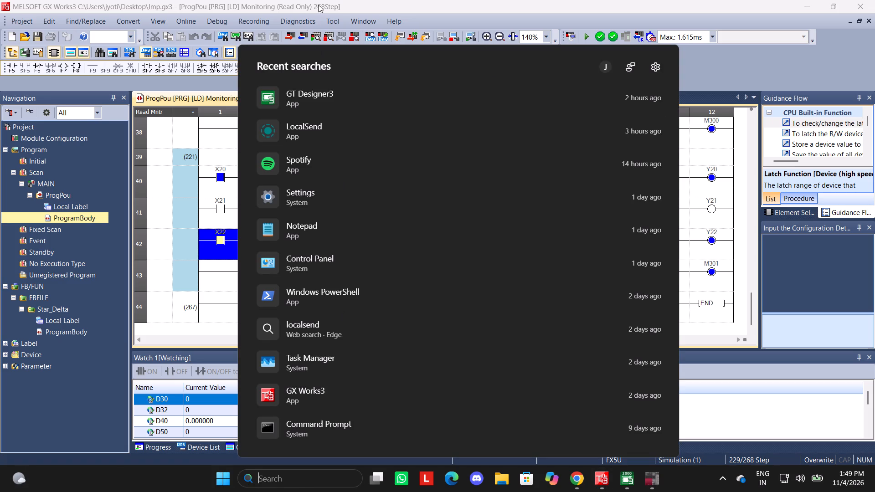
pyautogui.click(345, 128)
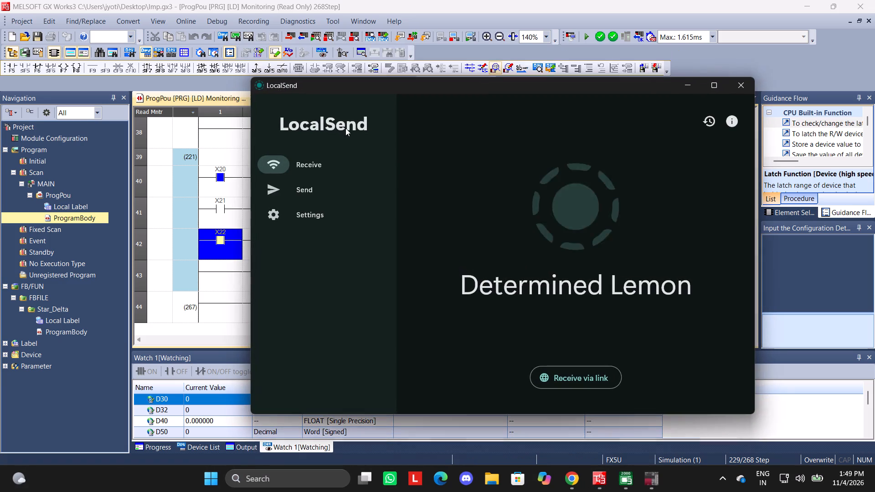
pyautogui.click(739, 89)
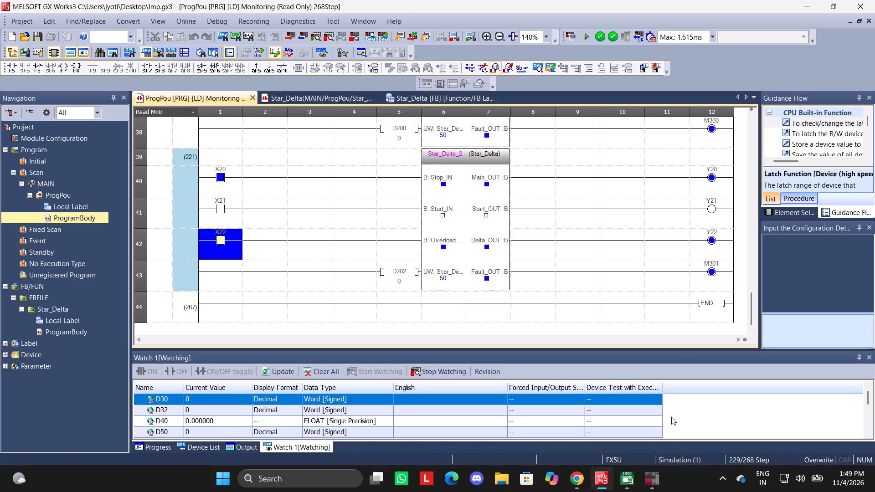
# Switch to GT Designer3 and view the style settings of the header rectangle on base screen 3.
pyautogui.click(623, 477)
pyautogui.click(592, 130)
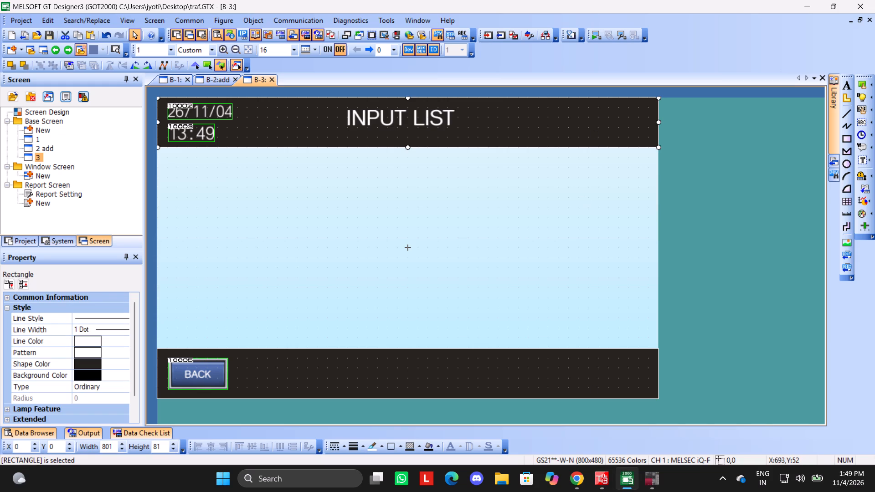
pyautogui.rightClick(592, 130)
pyautogui.tripleClick(587, 129)
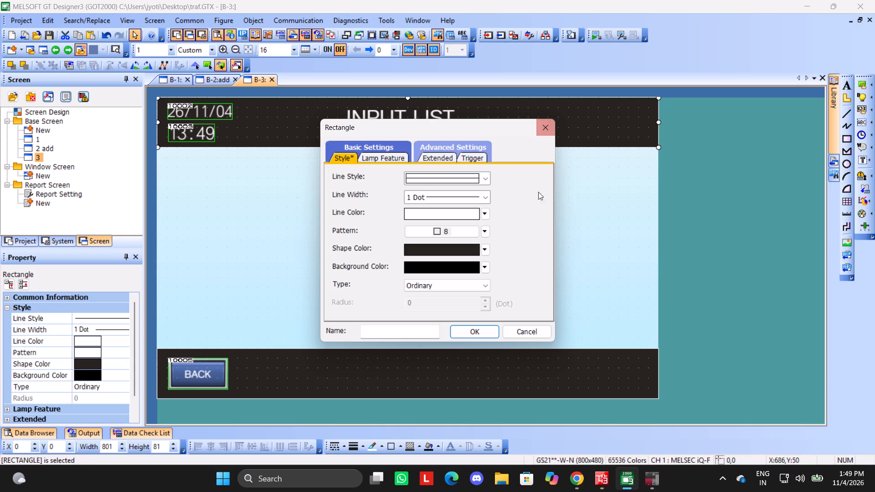
pyautogui.click(489, 331)
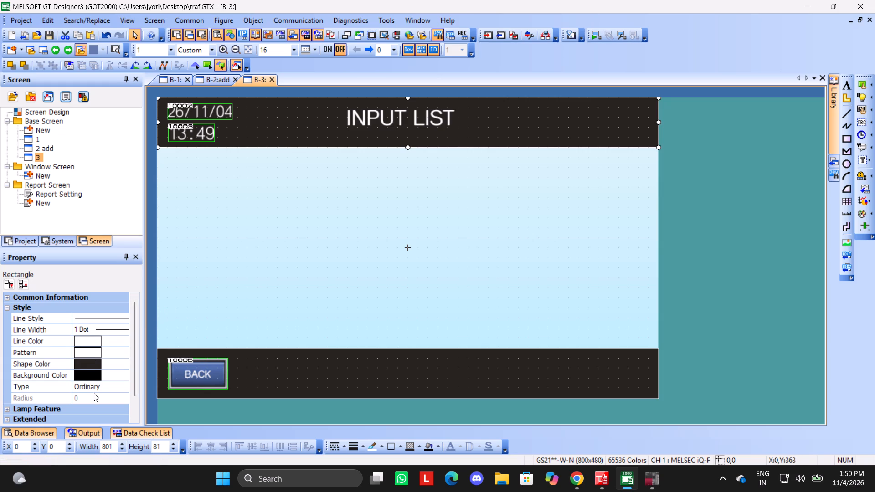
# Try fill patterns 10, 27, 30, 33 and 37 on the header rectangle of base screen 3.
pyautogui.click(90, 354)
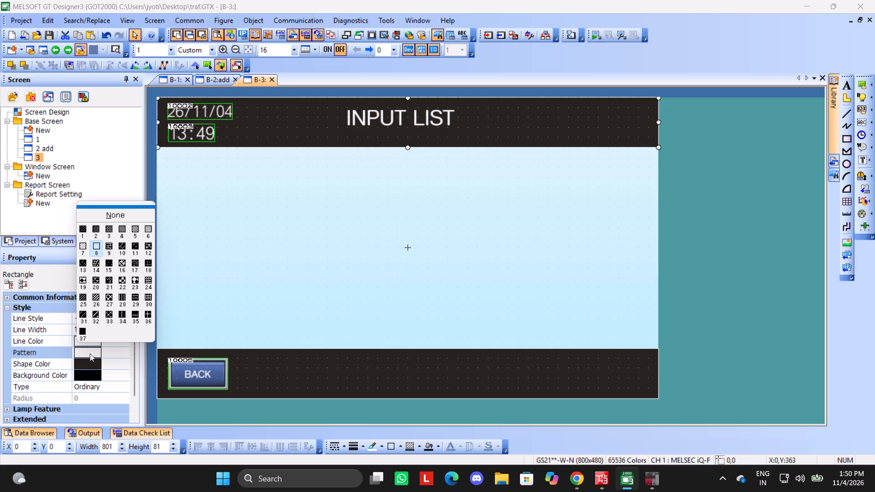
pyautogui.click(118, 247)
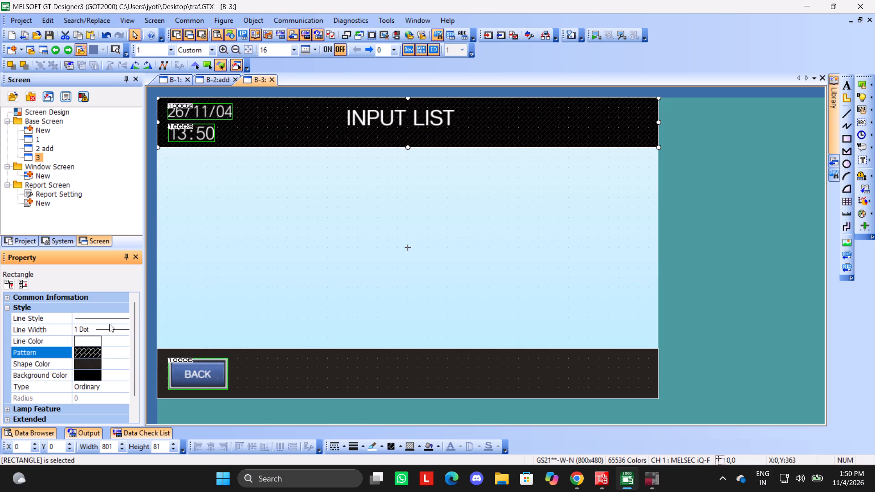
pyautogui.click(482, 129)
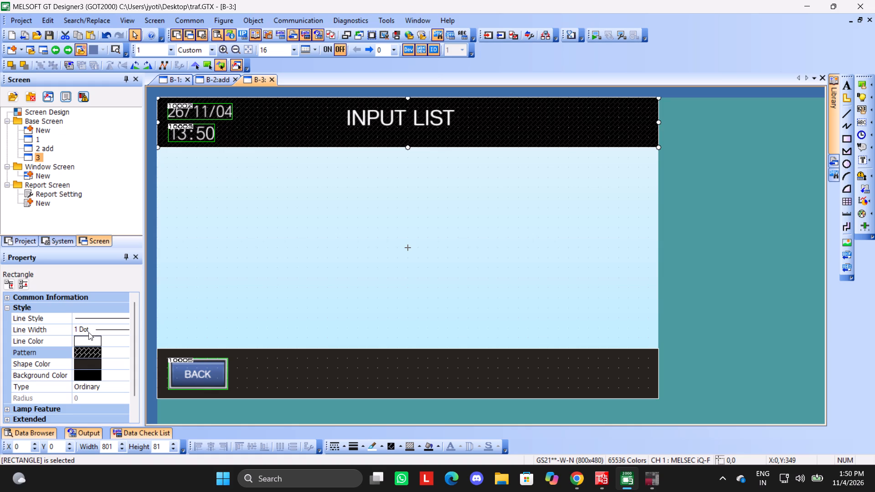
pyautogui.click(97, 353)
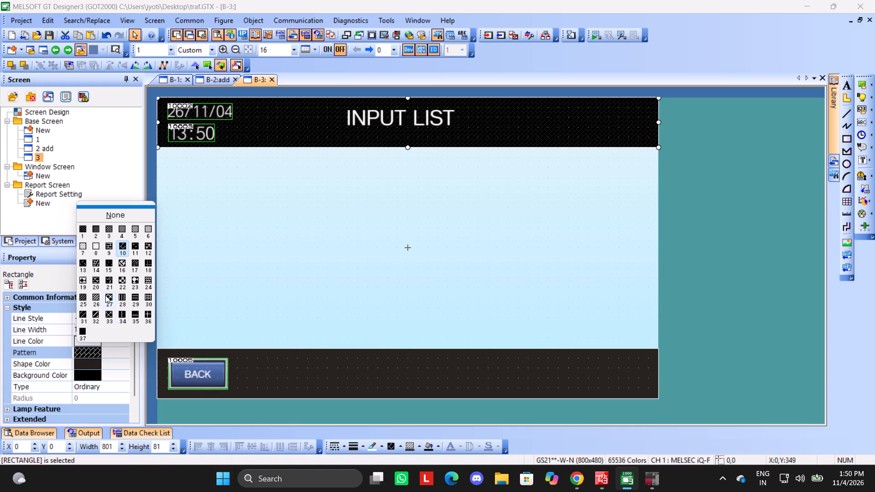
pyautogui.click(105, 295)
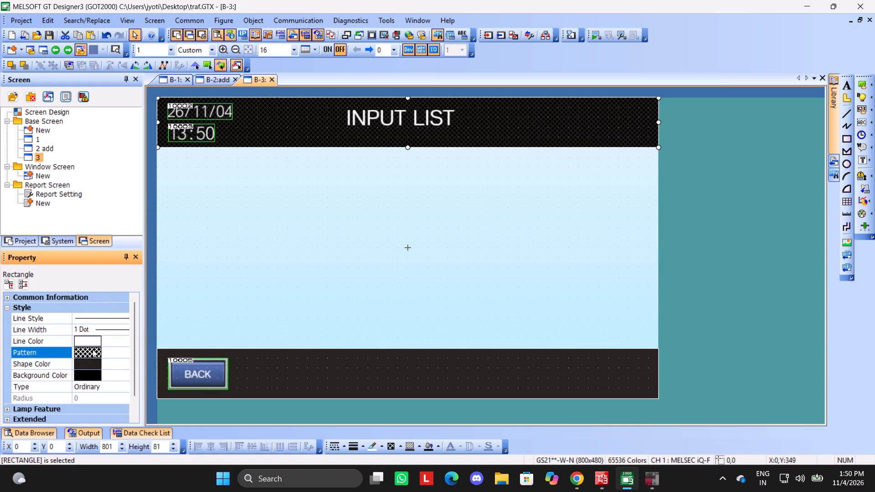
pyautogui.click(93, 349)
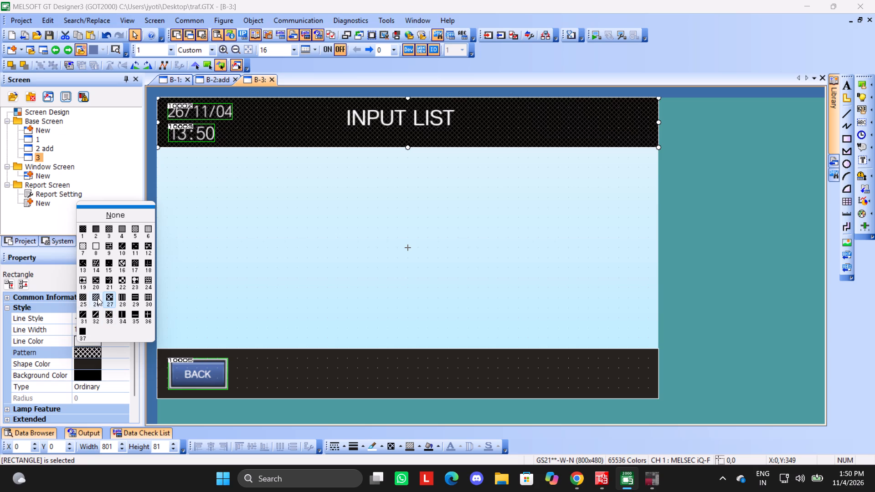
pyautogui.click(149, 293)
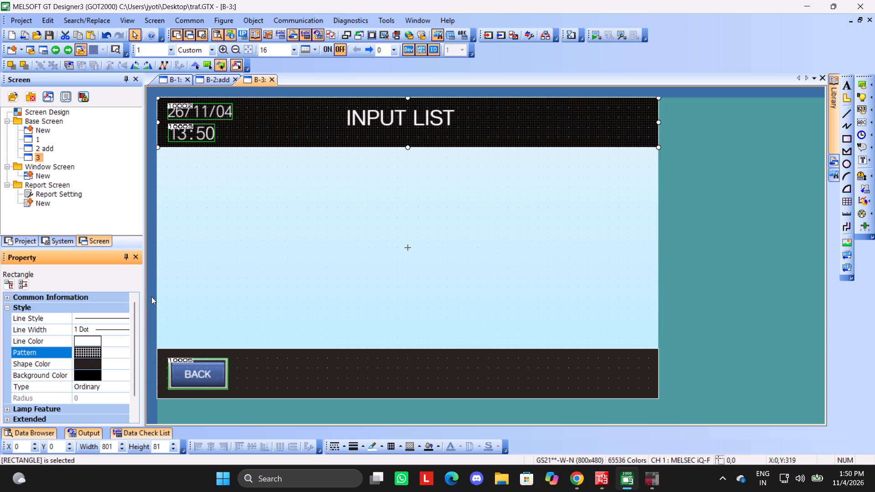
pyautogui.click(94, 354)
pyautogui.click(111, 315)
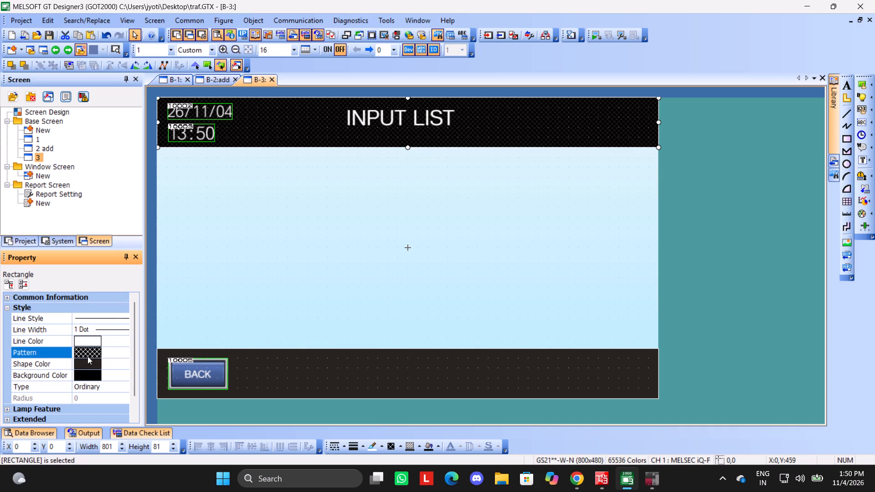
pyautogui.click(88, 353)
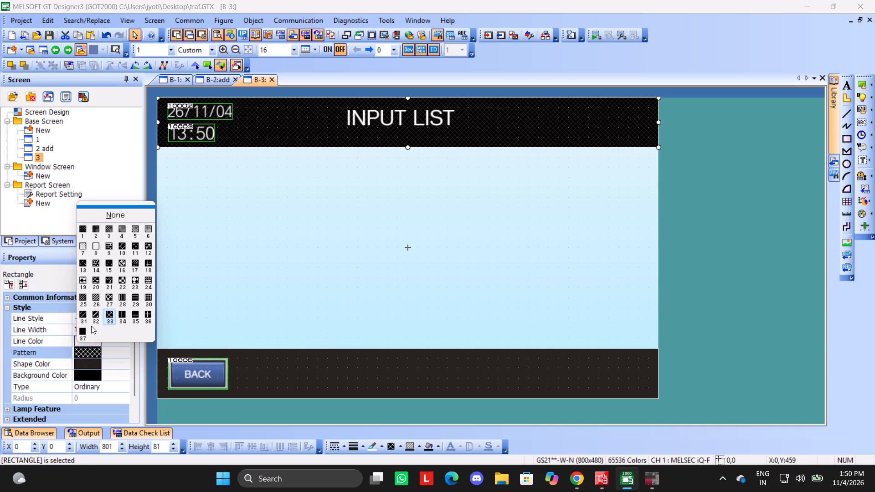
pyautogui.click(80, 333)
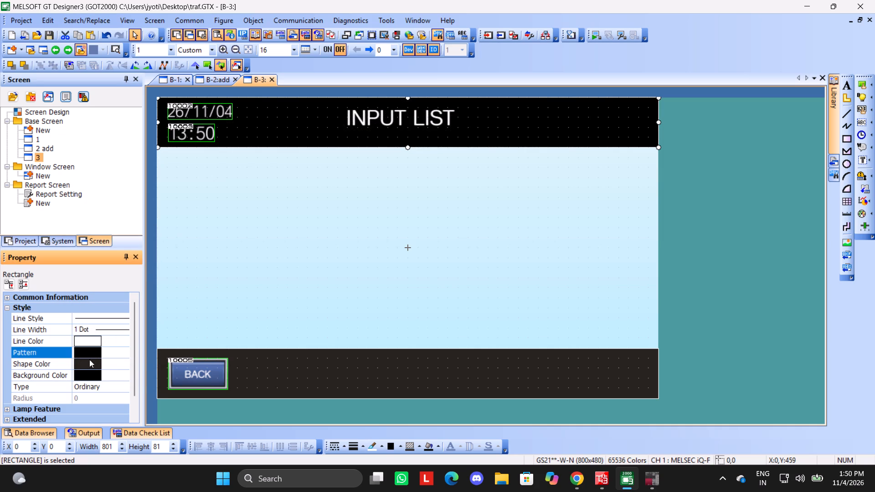
# Set the header rectangle's fill pattern to 20 on base screen 3.
pyautogui.click(93, 349)
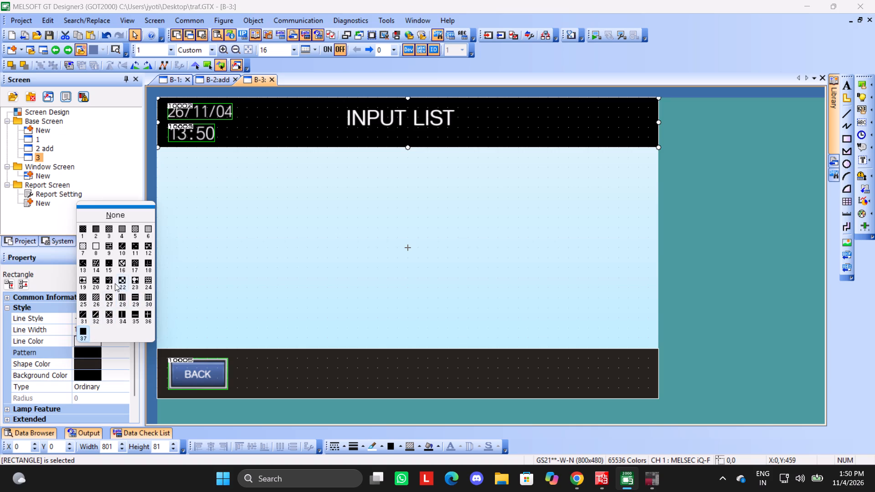
pyautogui.click(96, 280)
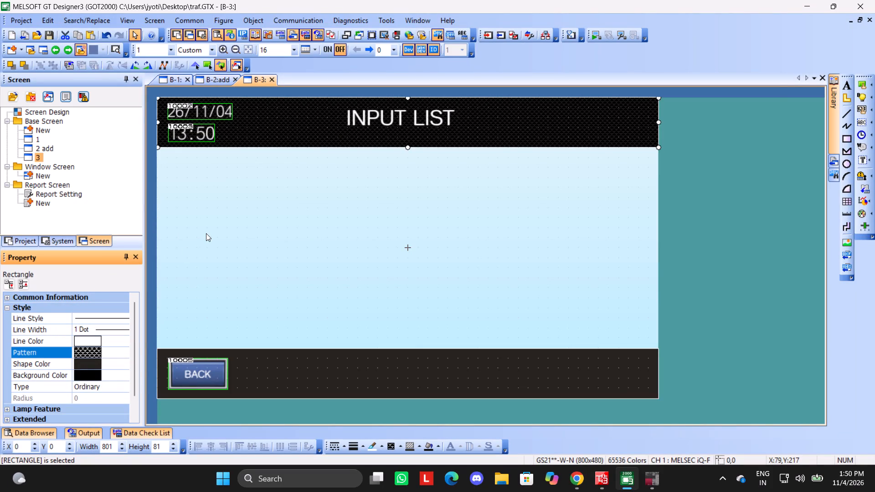
# Set the background color of the footer rectangle on base screen 3 to light red.
pyautogui.click(337, 364)
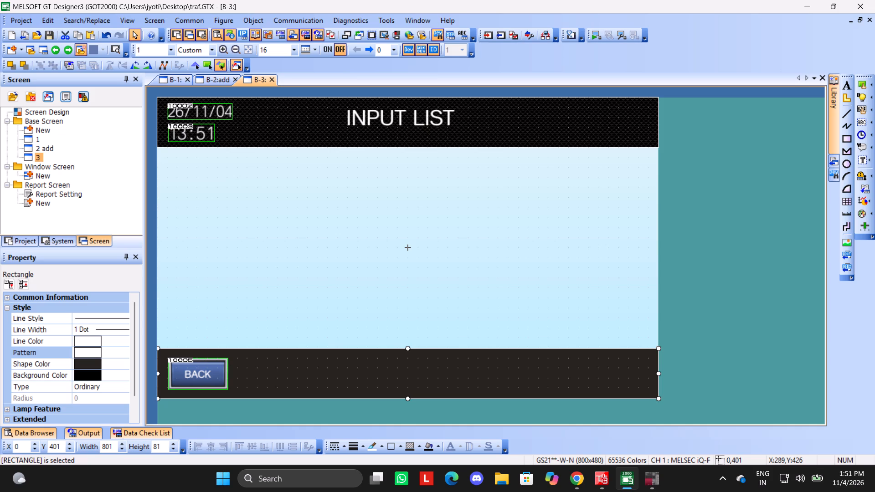
pyautogui.click(86, 372)
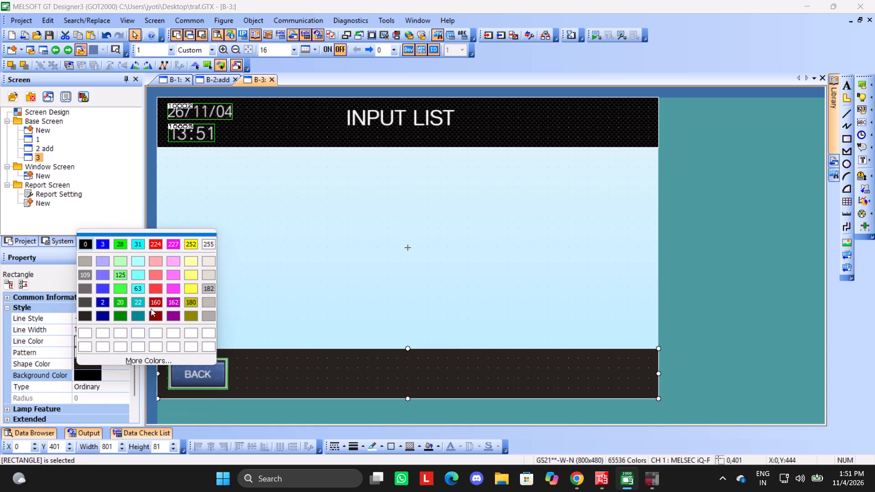
pyautogui.click(156, 276)
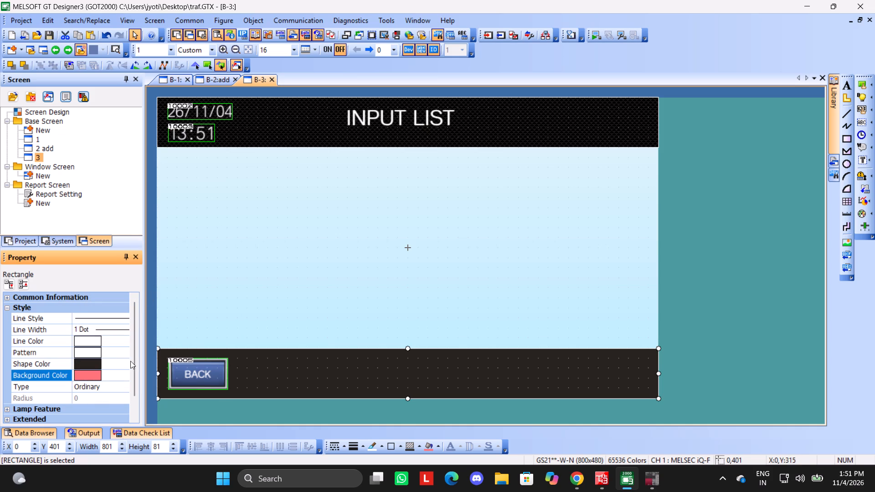
# Set the background color of the header rectangle on base screen 3 to light red.
pyautogui.click(298, 134)
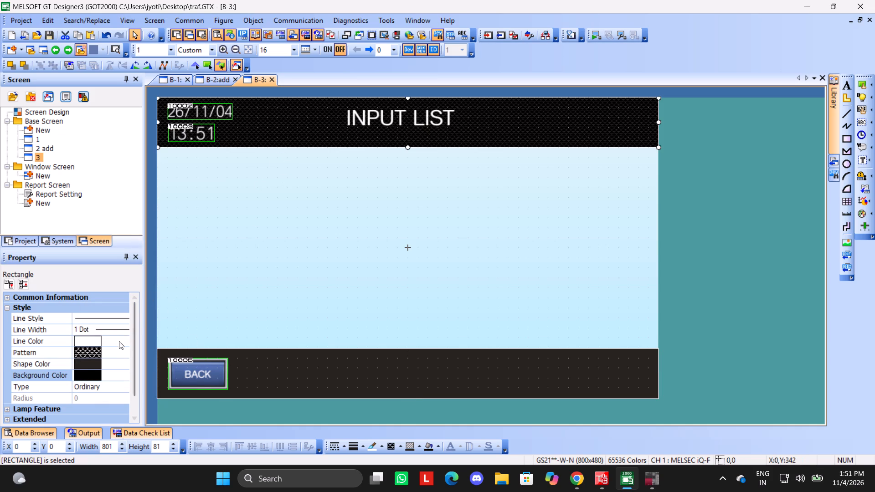
pyautogui.click(90, 373)
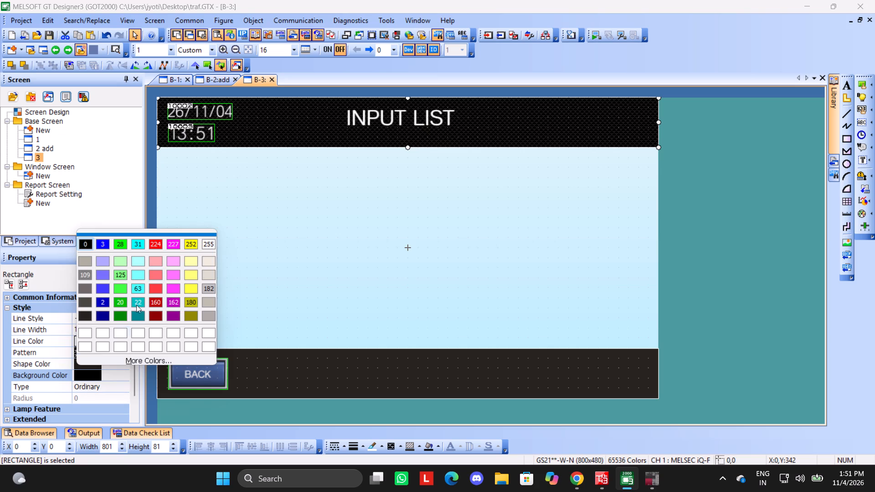
pyautogui.click(159, 274)
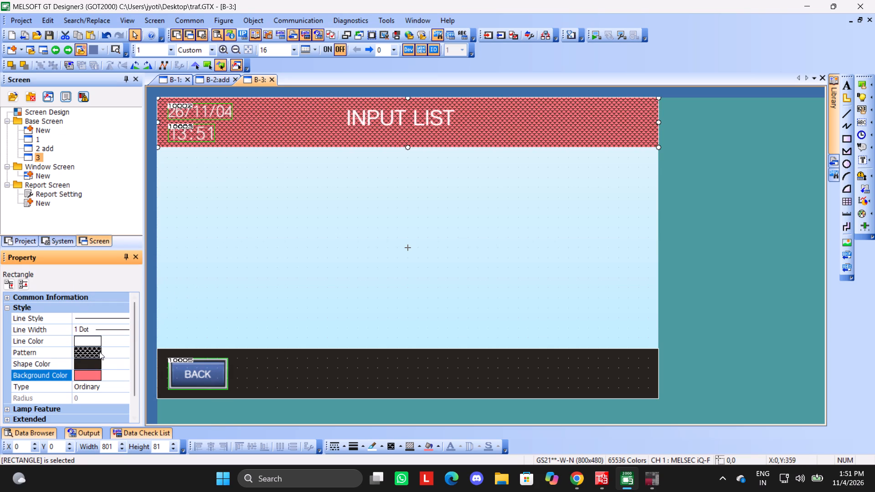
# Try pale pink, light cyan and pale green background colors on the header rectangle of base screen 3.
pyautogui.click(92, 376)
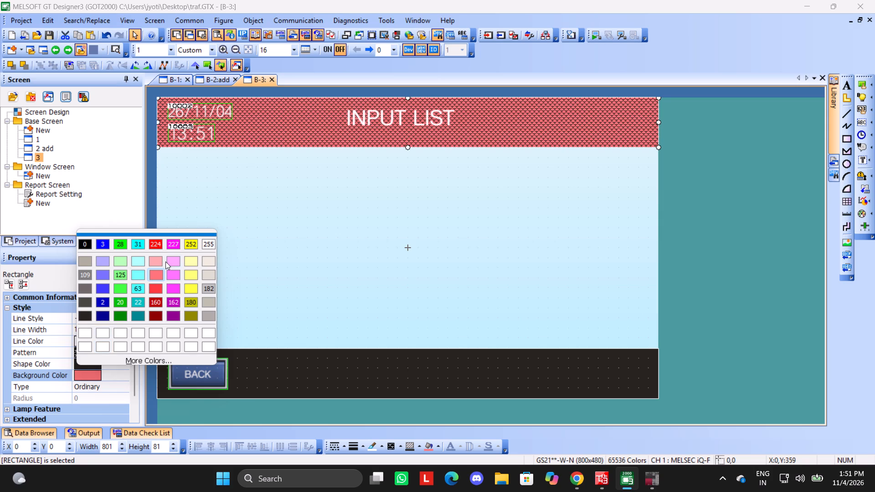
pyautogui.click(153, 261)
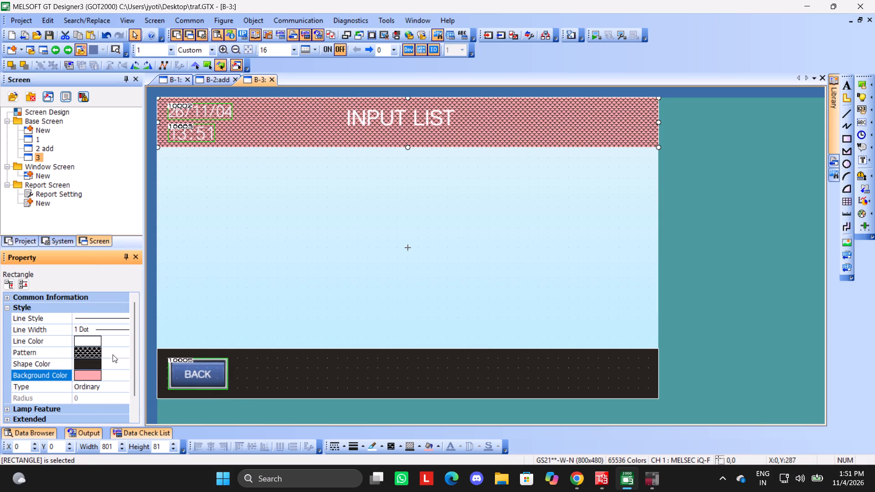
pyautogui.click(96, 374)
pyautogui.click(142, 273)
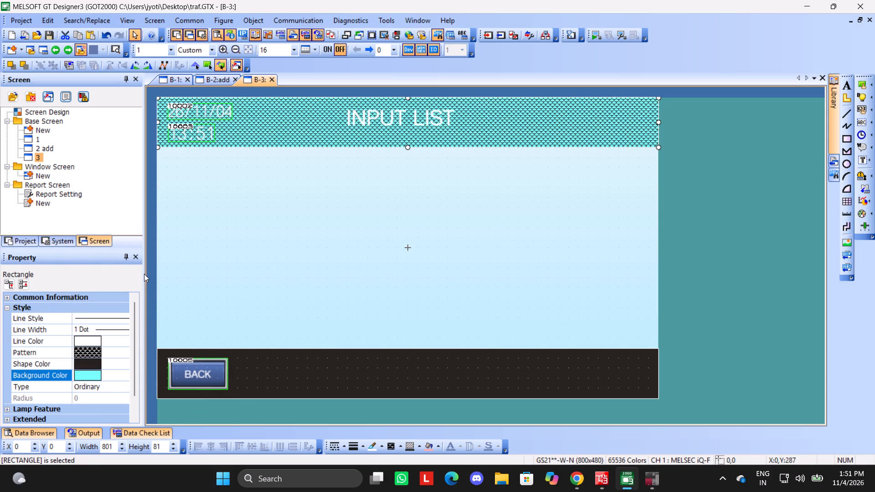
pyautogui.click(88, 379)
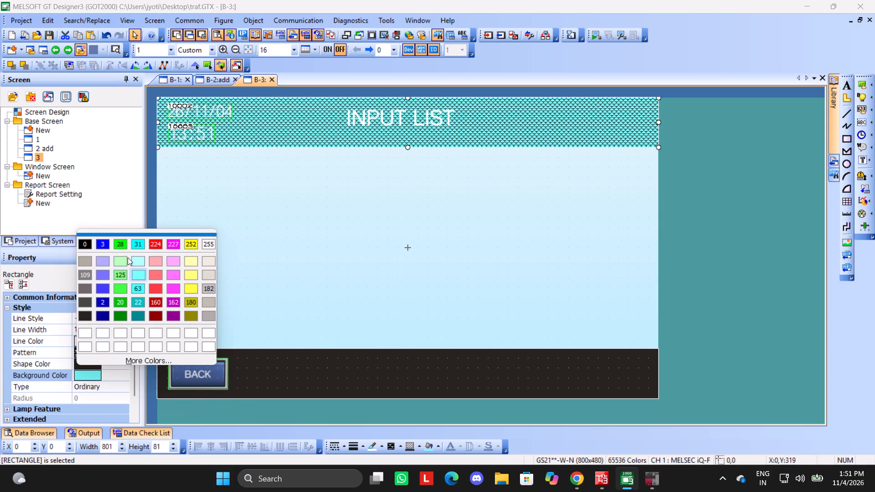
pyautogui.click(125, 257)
# Set the background color of the header rectangle on base screen 3 to dark gray.
pyautogui.click(91, 374)
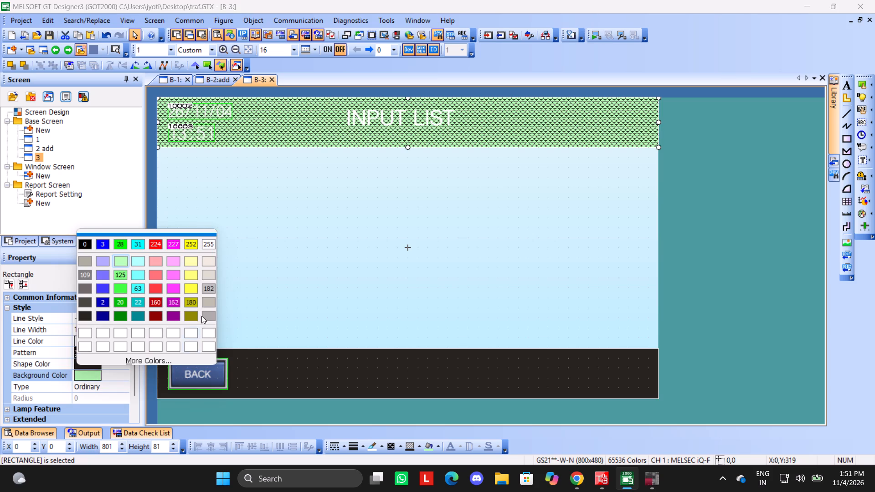
pyautogui.click(82, 287)
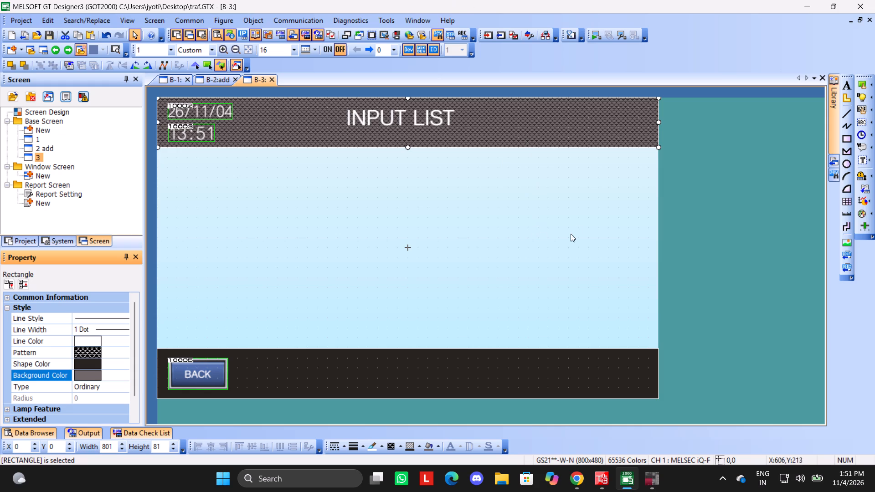
# Inspect the text properties of the INPUT LIST title on base screen 3.
pyautogui.click(448, 120)
pyautogui.scroll(-1, 87, 398)
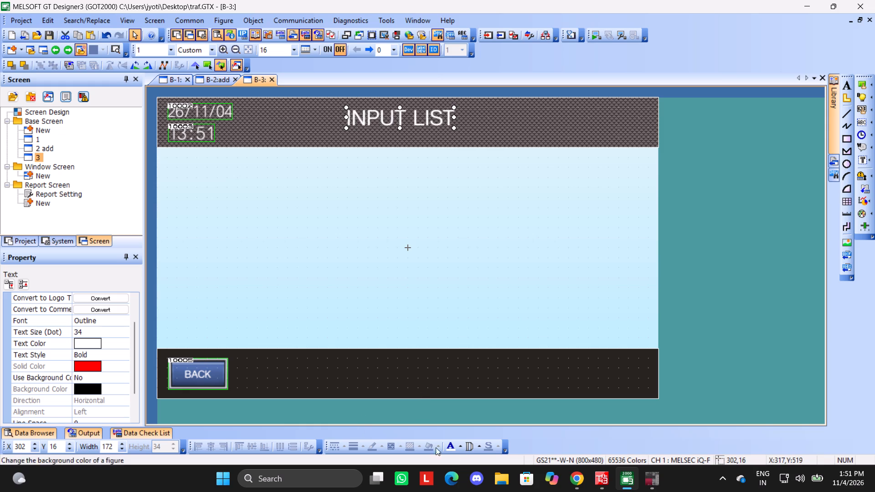
# Switch to the desktop and launch the Kuro app.
pyautogui.press('super+d')
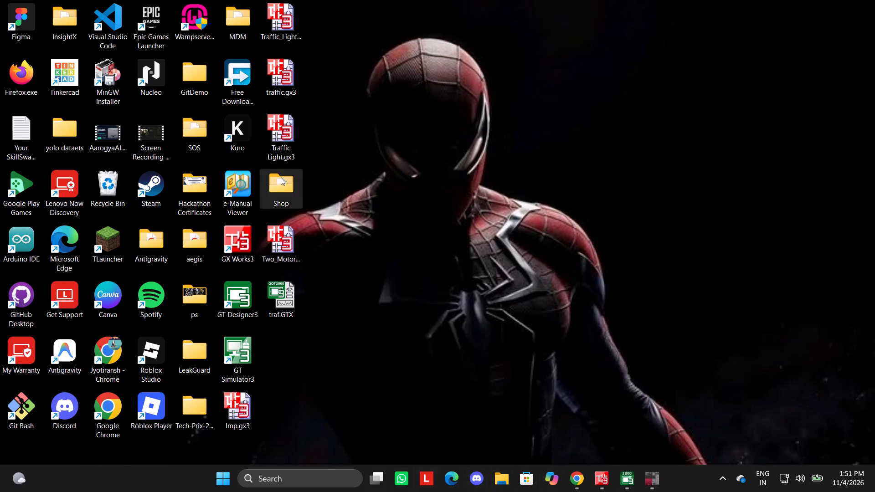
pyautogui.doubleClick(251, 123)
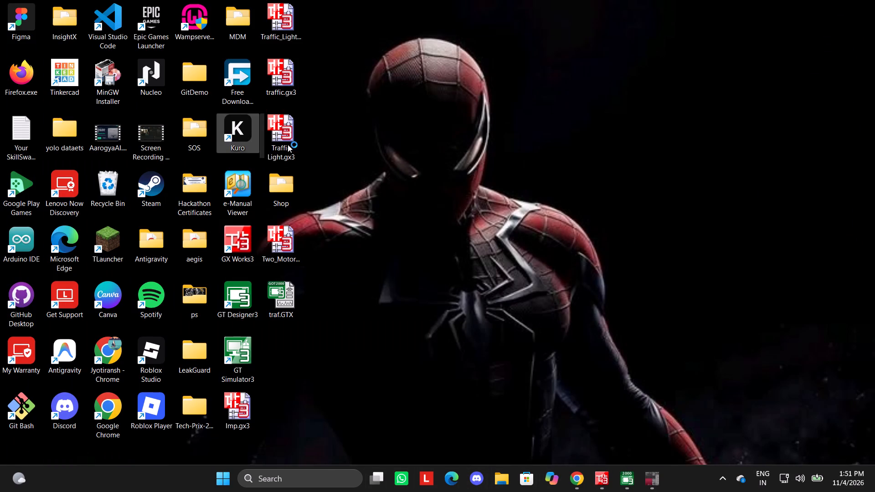
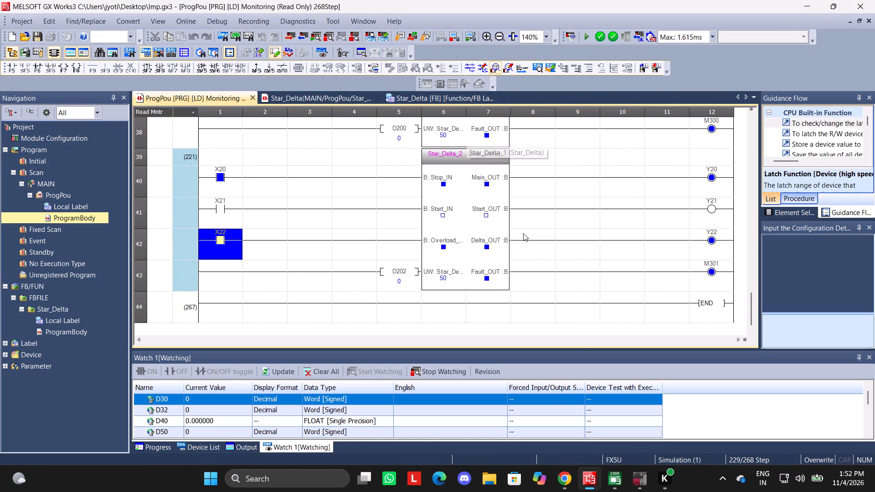
# Switch to the GT Designer3 project and select the INPUT LIST title on base screen 3.
pyautogui.click(639, 479)
pyautogui.click(610, 483)
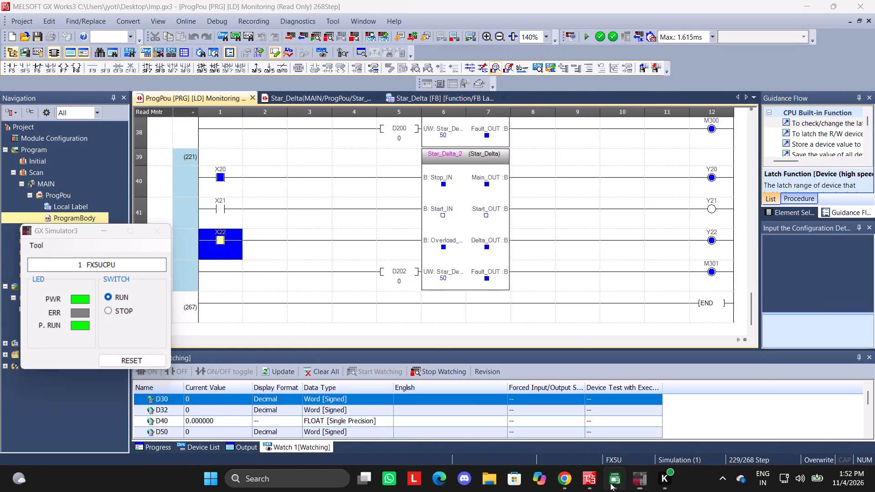
pyautogui.click(100, 231)
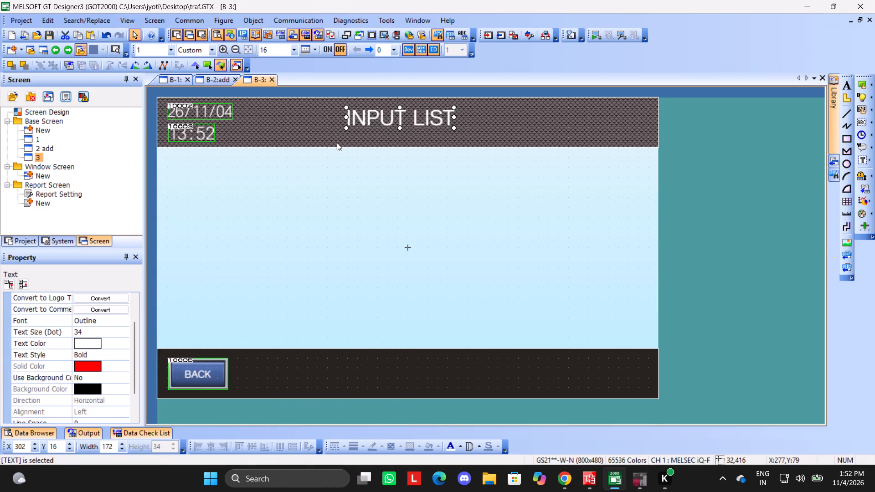
pyautogui.click(318, 134)
pyautogui.click(451, 119)
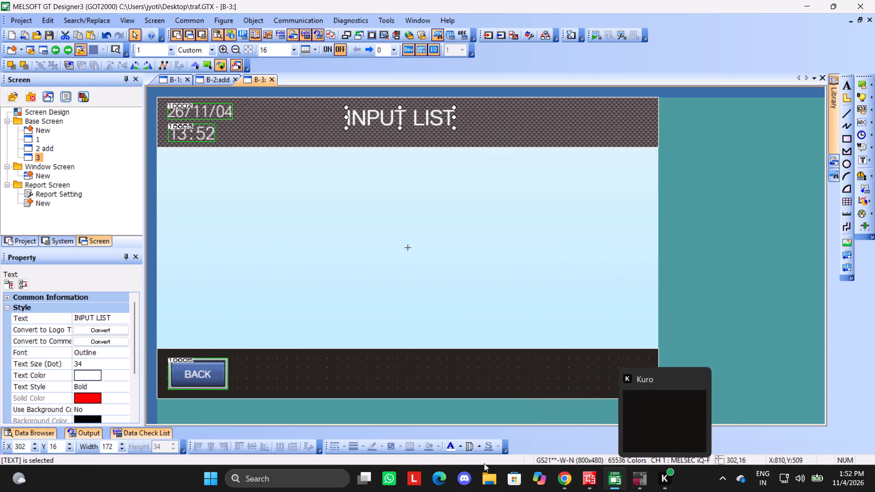
# Launch LocalSend, go to sending and refresh the list of nearby devices.
pyautogui.click(311, 474)
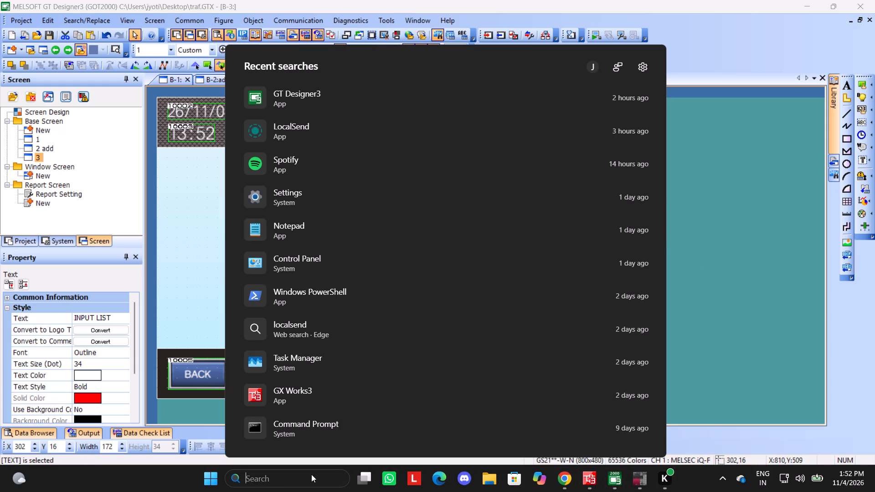
pyautogui.write('locals')
pyautogui.press('e')
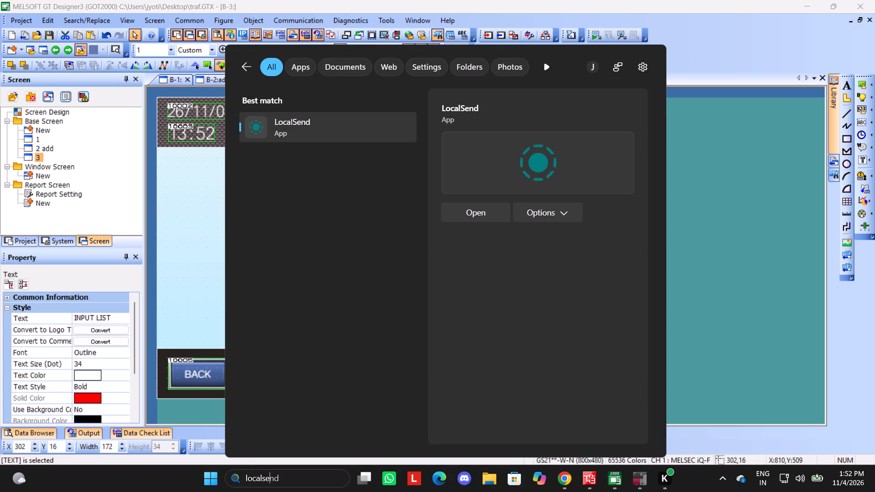
pyautogui.write('nd')
pyautogui.press('Return')
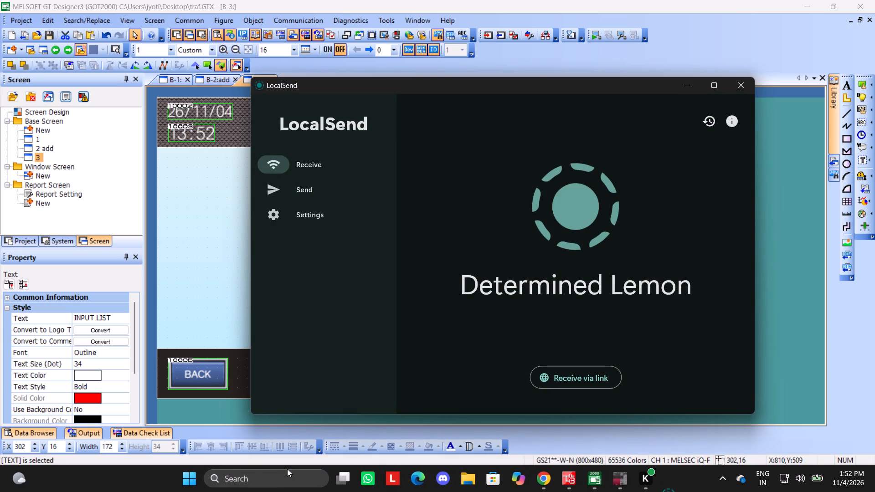
pyautogui.click(317, 201)
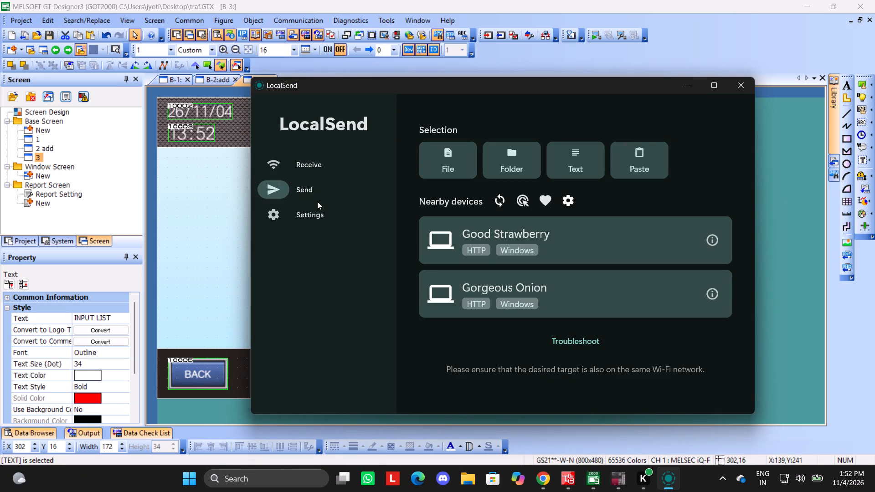
pyautogui.click(500, 200)
# Send the file Imp.gx3 from the Desktop folder to the nearby device Gorgeous Onion and finish the transfer.
pyautogui.click(646, 345)
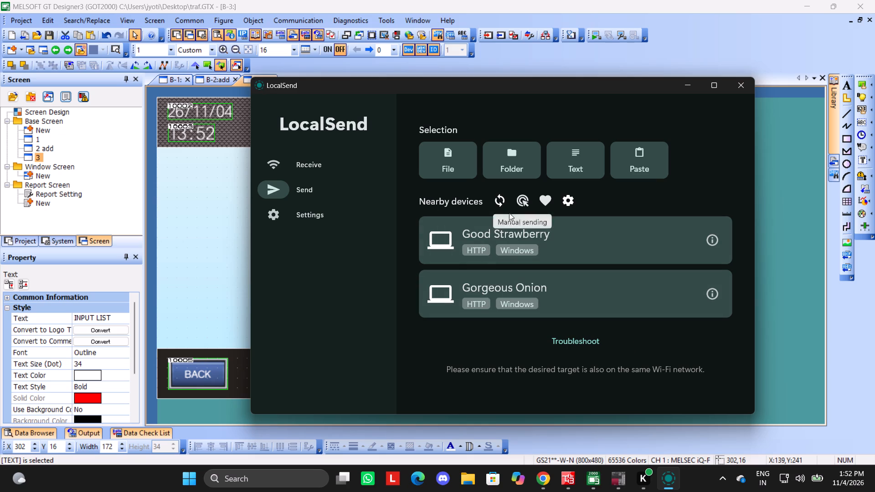
pyautogui.click(566, 307)
pyautogui.click(422, 239)
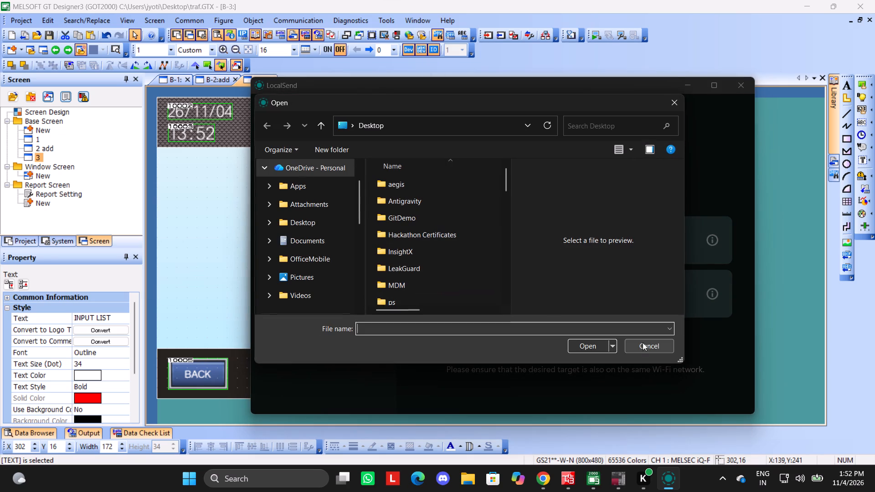
pyautogui.scroll(-2, 336, 259)
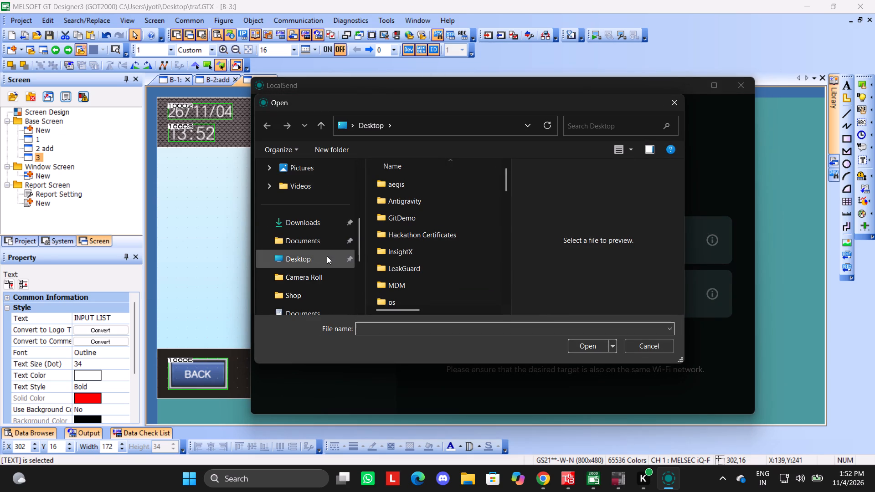
pyautogui.click(327, 256)
pyautogui.click(325, 260)
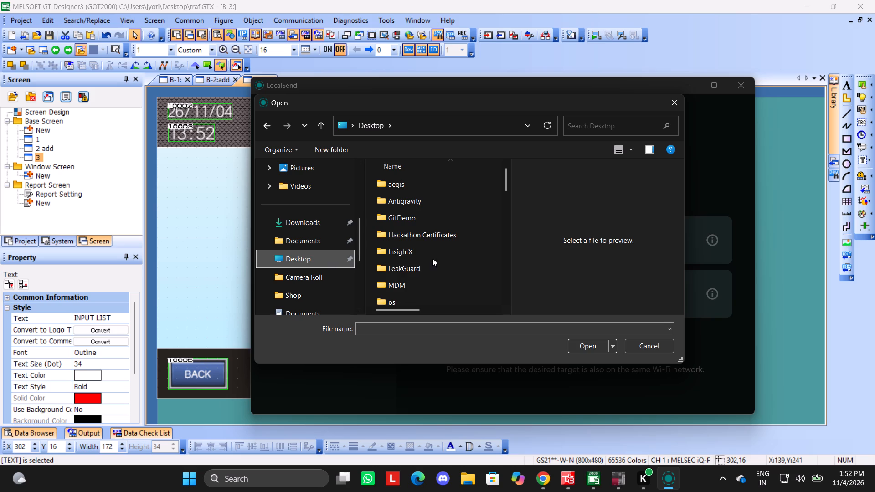
pyautogui.scroll(-15, 433, 258)
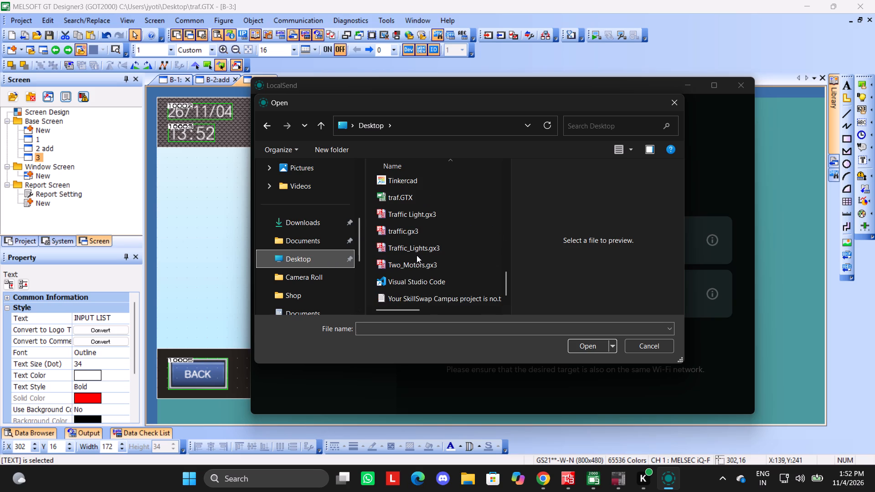
pyautogui.scroll(5, 415, 238)
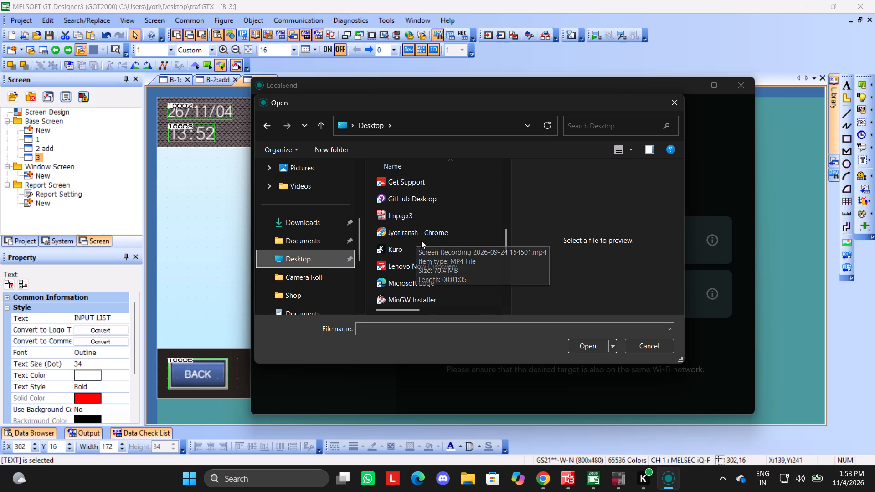
pyautogui.scroll(4, 427, 243)
pyautogui.scroll(-2, 427, 246)
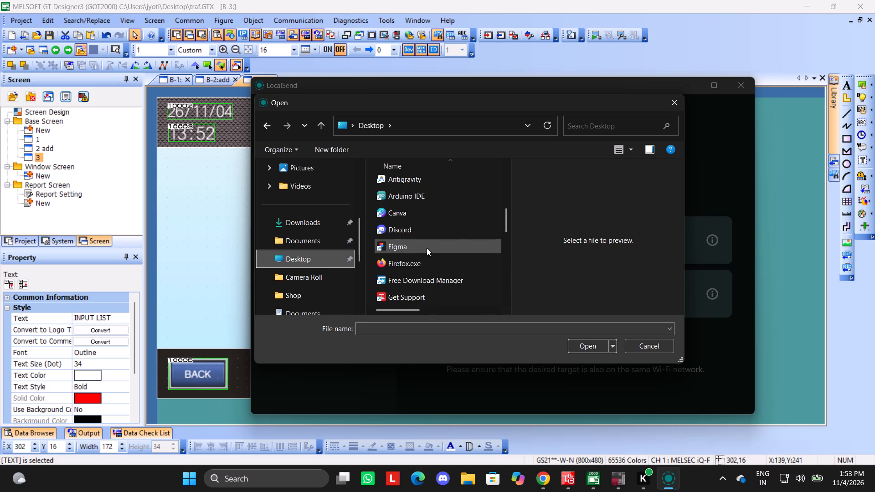
pyautogui.scroll(-2, 427, 248)
pyautogui.click(418, 234)
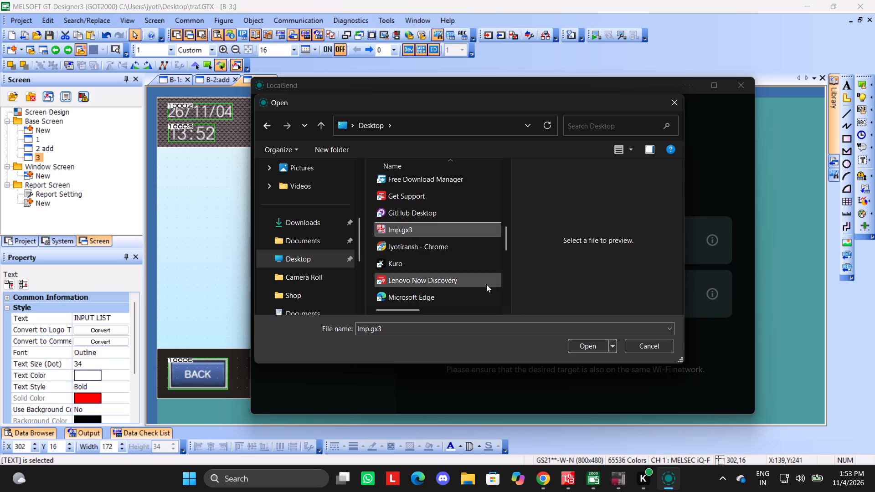
pyautogui.click(576, 345)
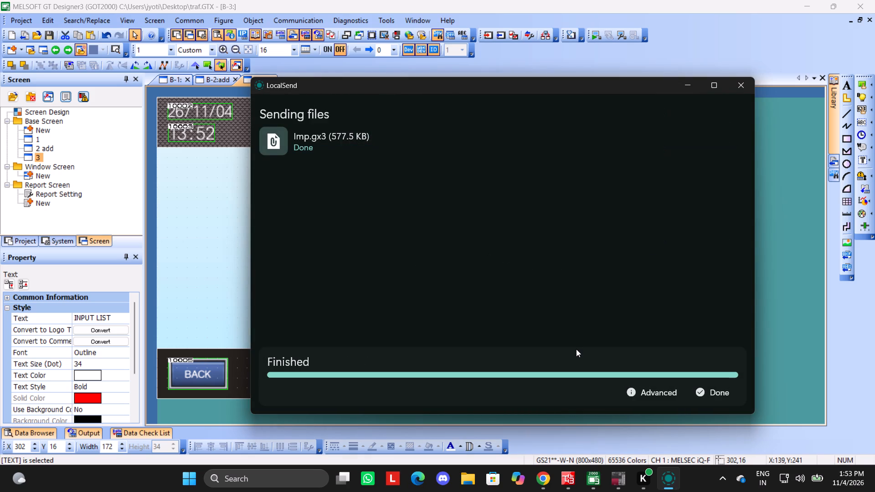
pyautogui.click(718, 393)
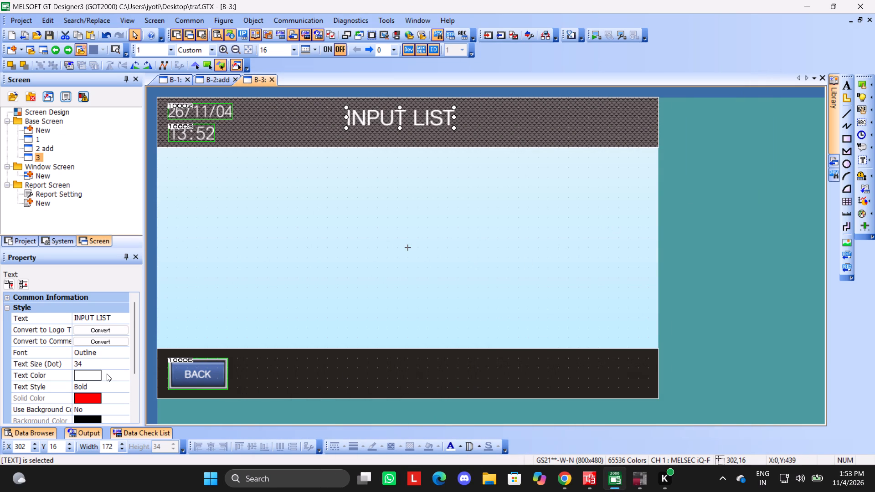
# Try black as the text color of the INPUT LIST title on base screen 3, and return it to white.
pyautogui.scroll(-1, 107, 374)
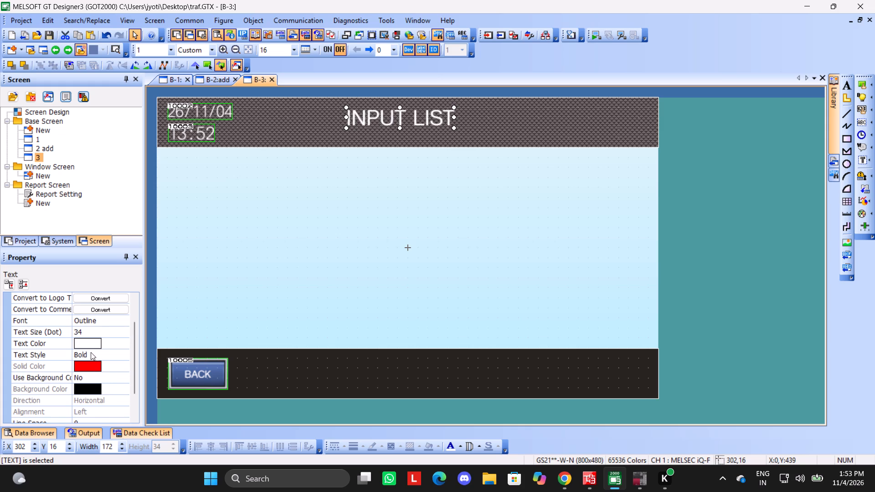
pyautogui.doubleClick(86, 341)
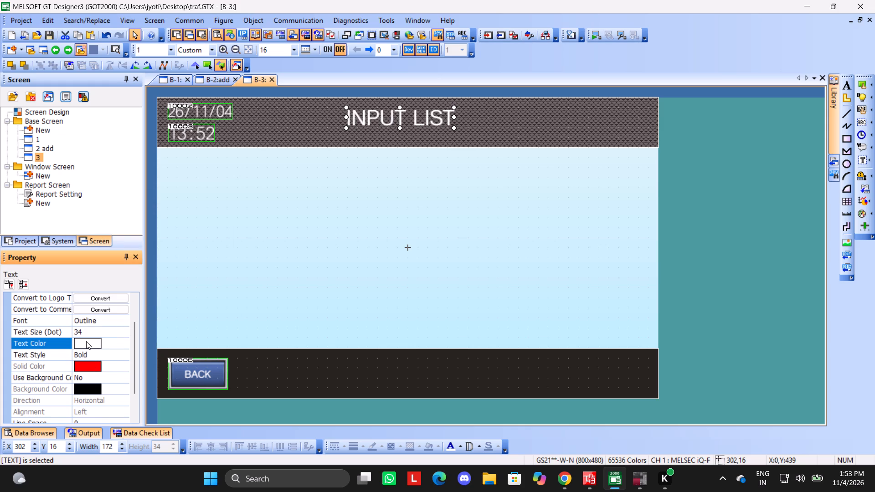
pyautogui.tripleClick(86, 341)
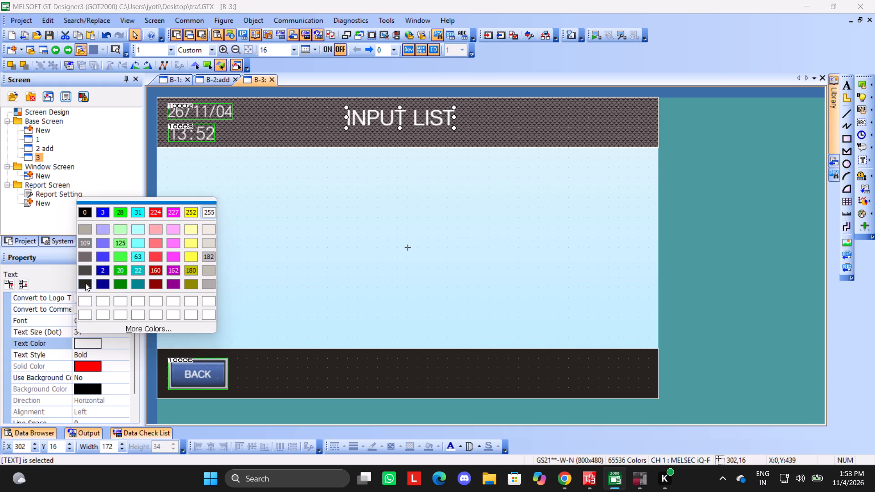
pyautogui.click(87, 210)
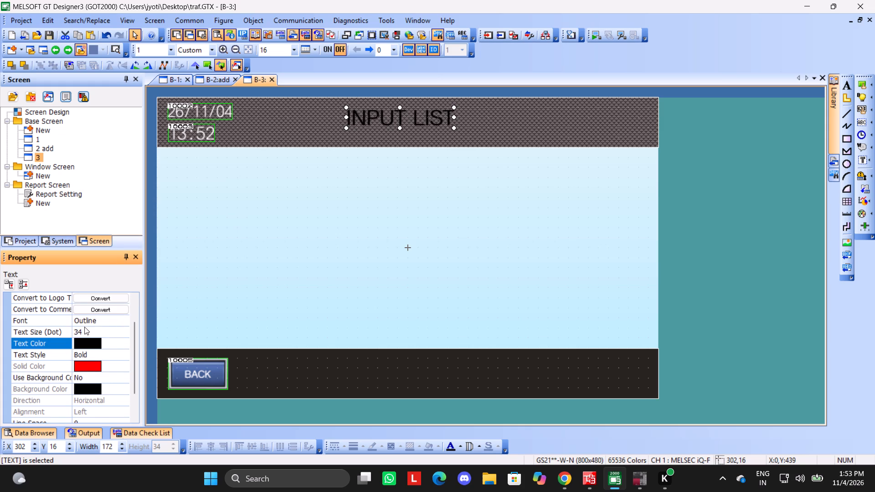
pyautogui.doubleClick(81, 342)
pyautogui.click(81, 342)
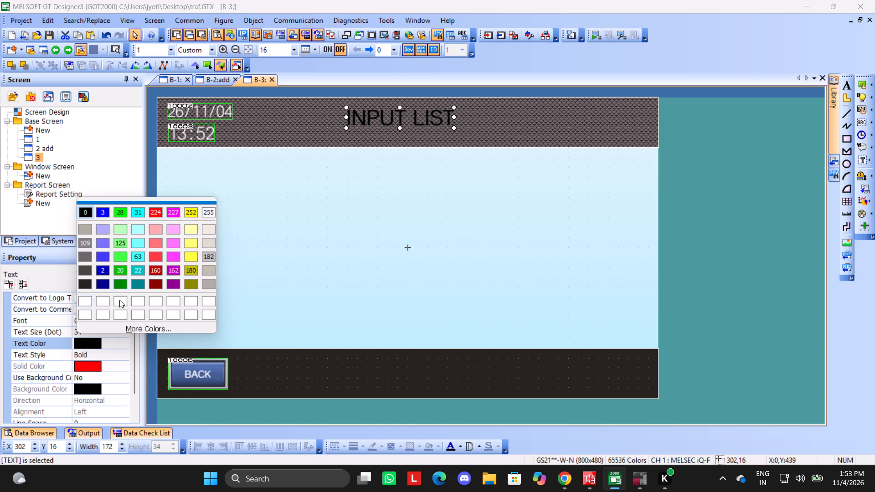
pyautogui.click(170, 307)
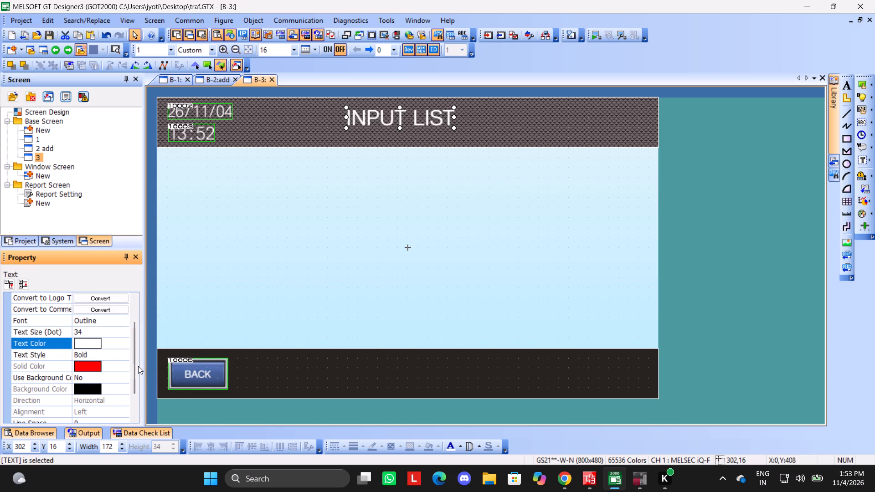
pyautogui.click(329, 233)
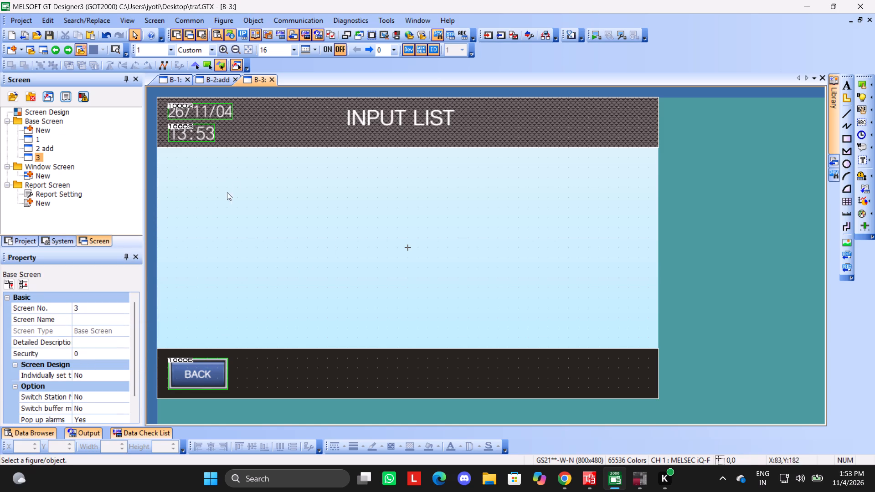
# Inspect the time display's text color setting and the date display in the header of base screen 3.
pyautogui.click(238, 117)
pyautogui.click(207, 133)
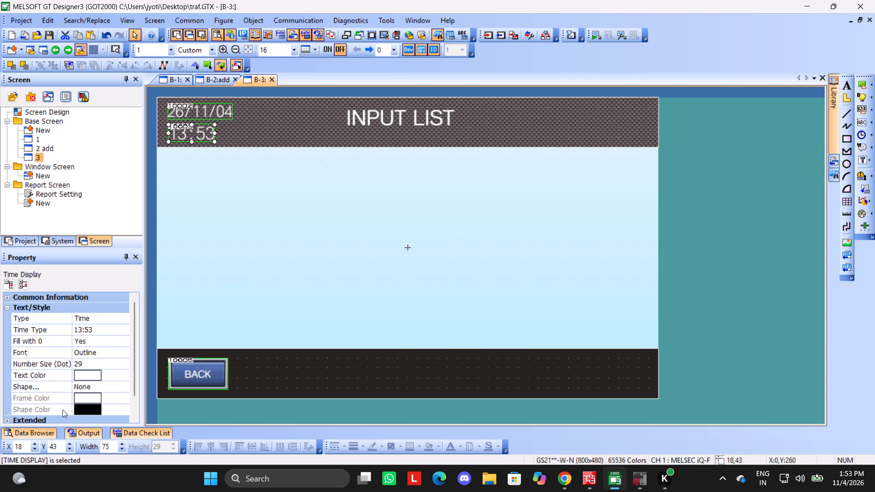
pyautogui.click(92, 371)
pyautogui.click(169, 333)
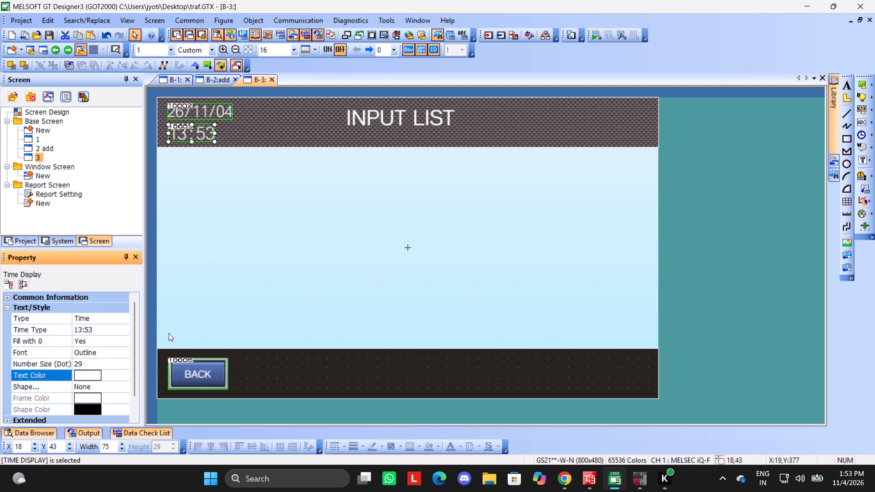
pyautogui.click(214, 115)
pyautogui.click(260, 182)
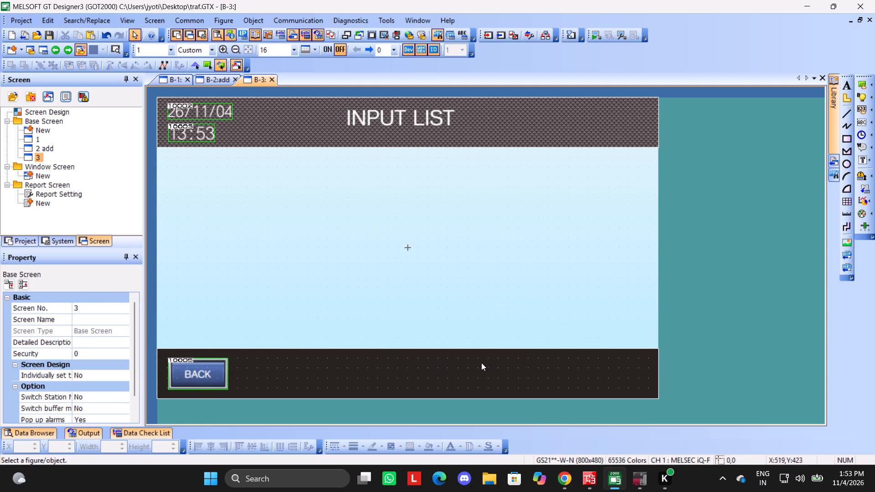
# Change the screen switching action of the BACK switch on base screen 3 to fixed base screen 2.
pyautogui.doubleClick(208, 374)
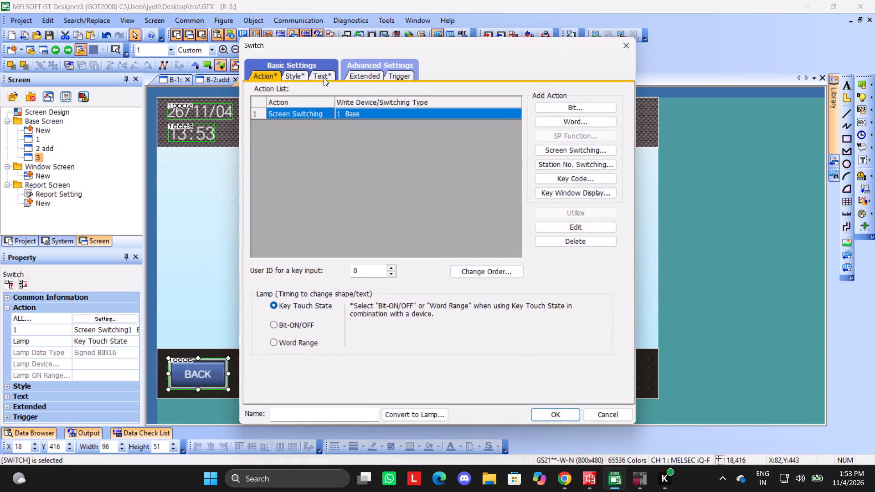
pyautogui.doubleClick(373, 110)
pyautogui.click(383, 242)
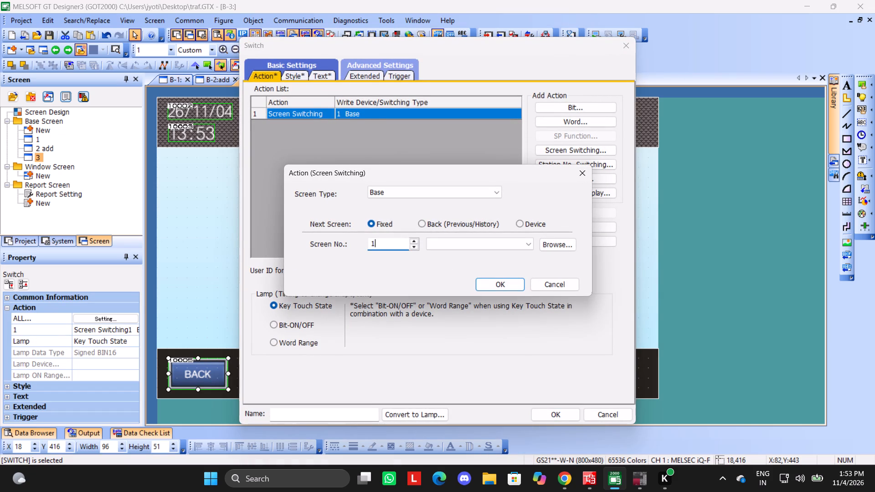
pyautogui.press('BackSpace')
pyautogui.press('2')
pyautogui.press('Return')
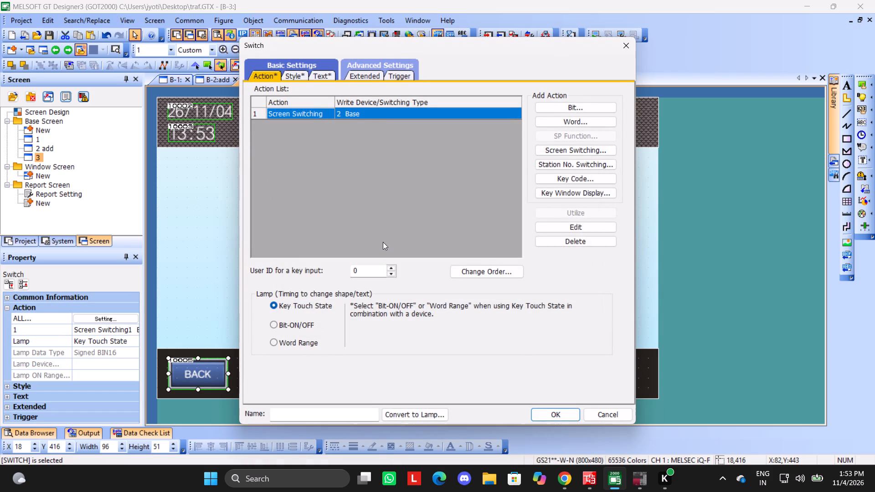
pyautogui.click(550, 410)
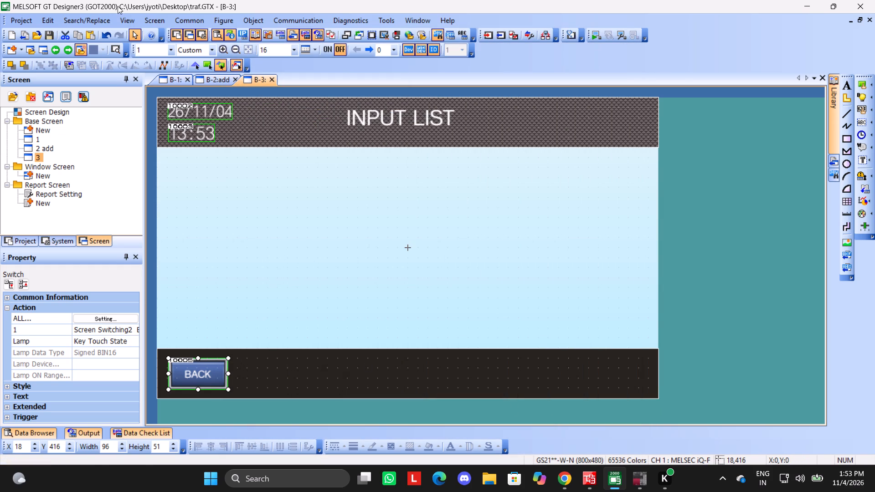
# Preview base screen 3, test the BACK and NEXT switches between the screens, and close the preview.
pyautogui.click(128, 20)
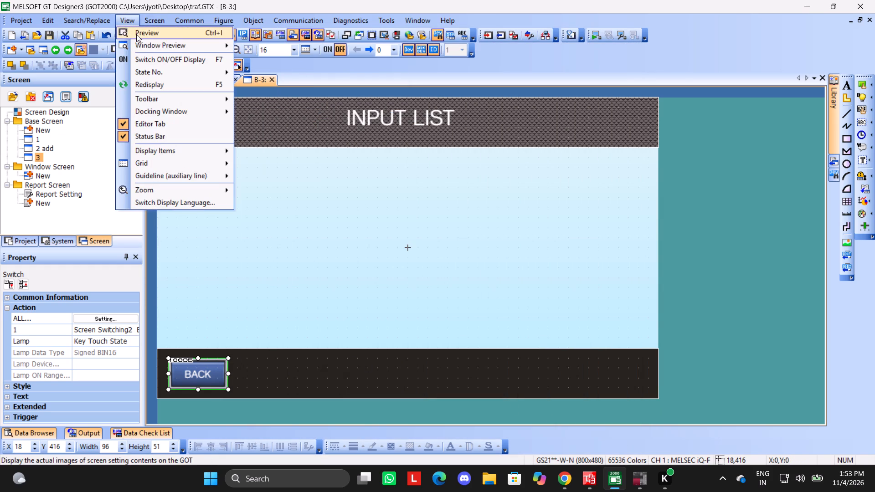
pyautogui.click(136, 34)
pyautogui.click(56, 292)
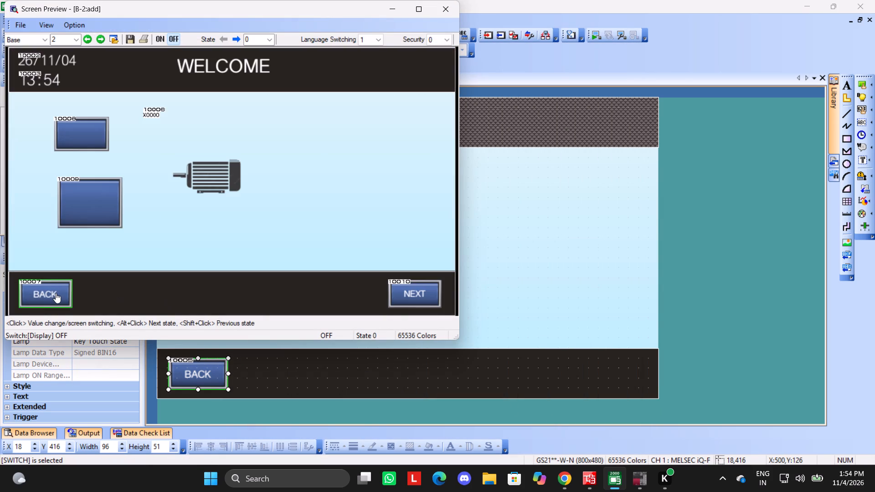
pyautogui.click(56, 293)
pyautogui.click(90, 297)
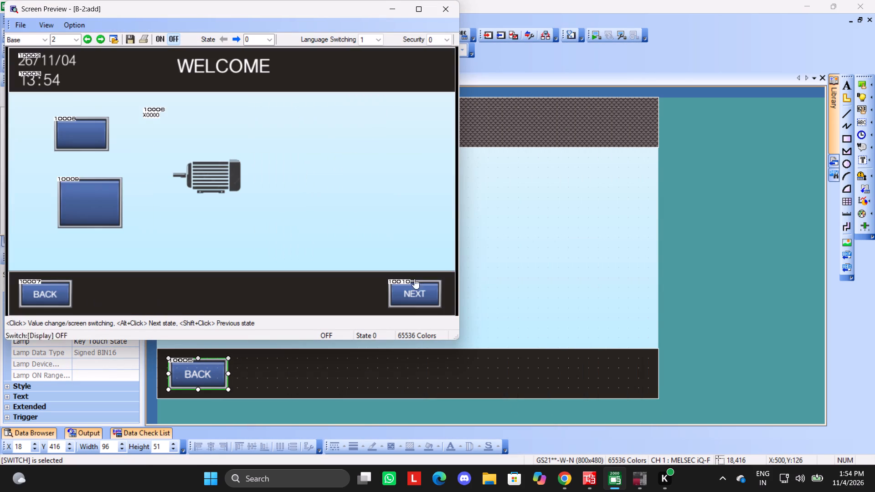
pyautogui.click(408, 297)
pyautogui.click(434, 8)
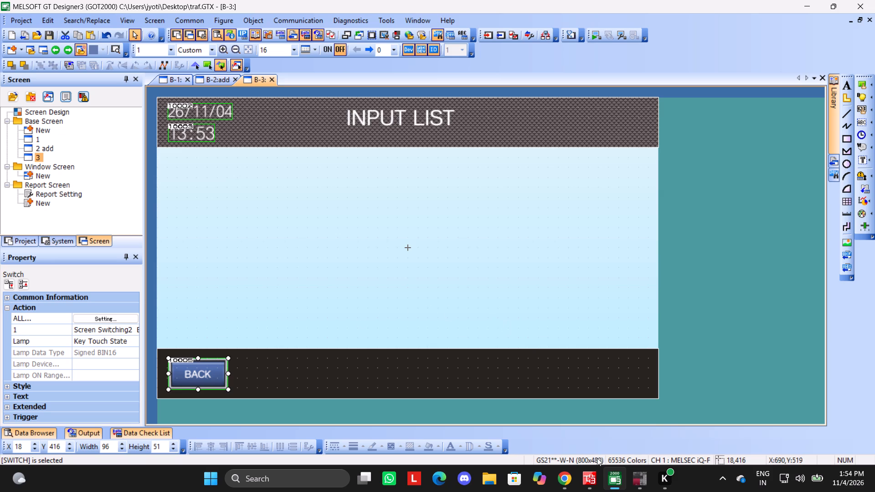
# Switch to the Chrome browser window with the remove.bg page open.
pyautogui.click(598, 438)
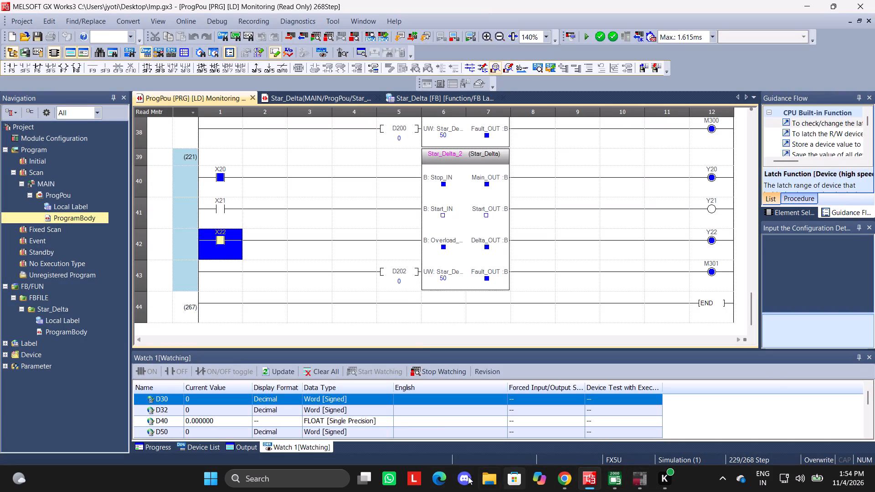
pyautogui.click(294, 472)
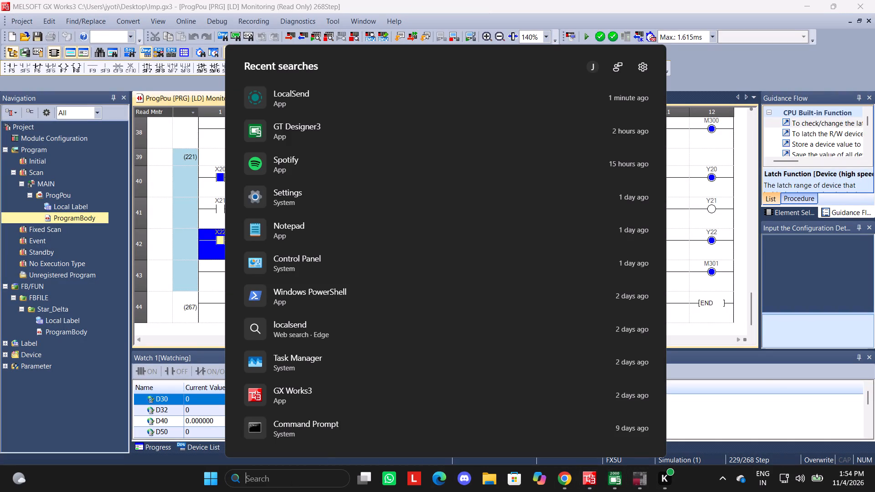
pyautogui.click(555, 486)
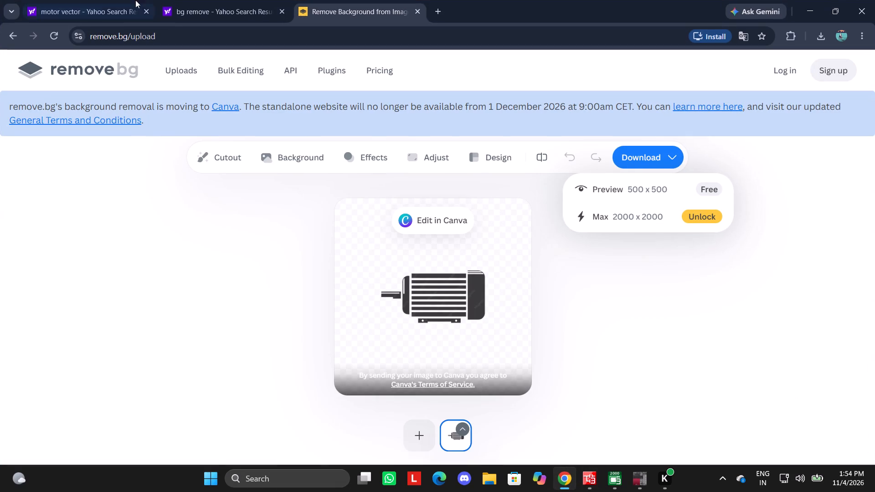
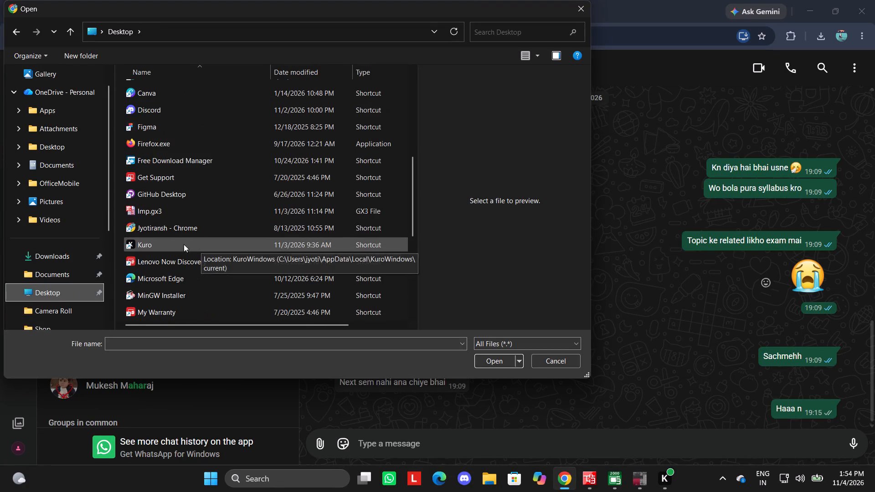
# Look through the Desktop folder's files for one to attach to the open WhatsApp chat.
pyautogui.scroll(-3, 166, 166)
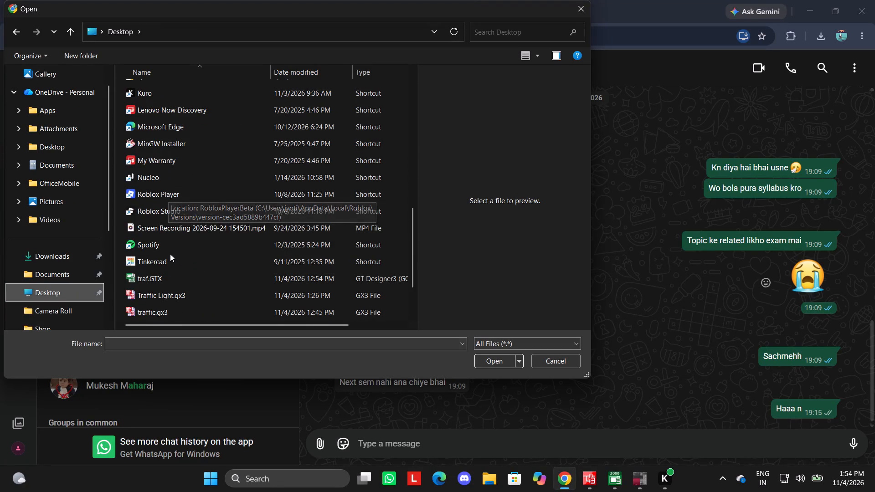
pyautogui.scroll(2, 173, 232)
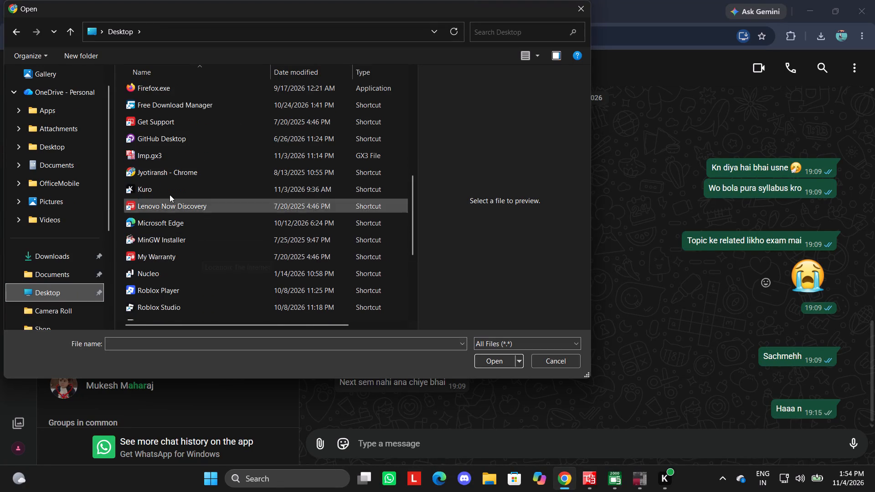
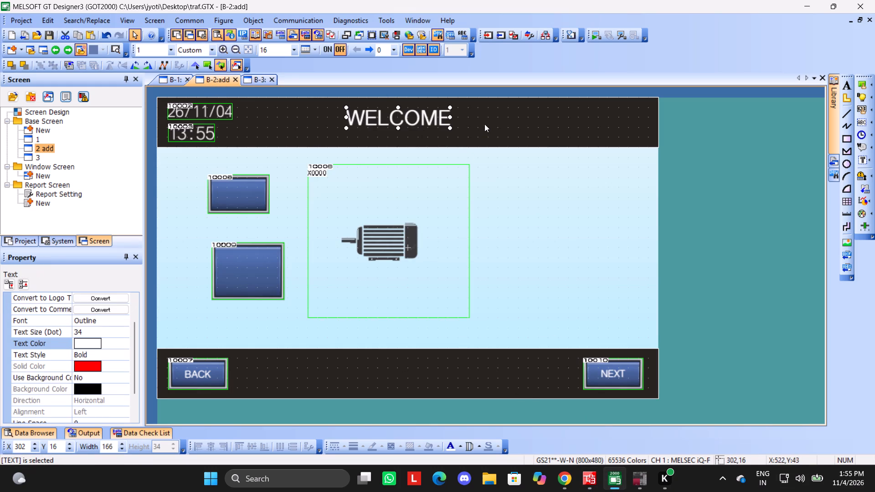
# Enlarge the WELCOME title on base screen 2 to a text size of about 49 dots and recenter it in the header.
pyautogui.moveTo(451, 127); pyautogui.dragTo(497, 145)
pyautogui.moveTo(458, 131); pyautogui.dragTo(436, 130)
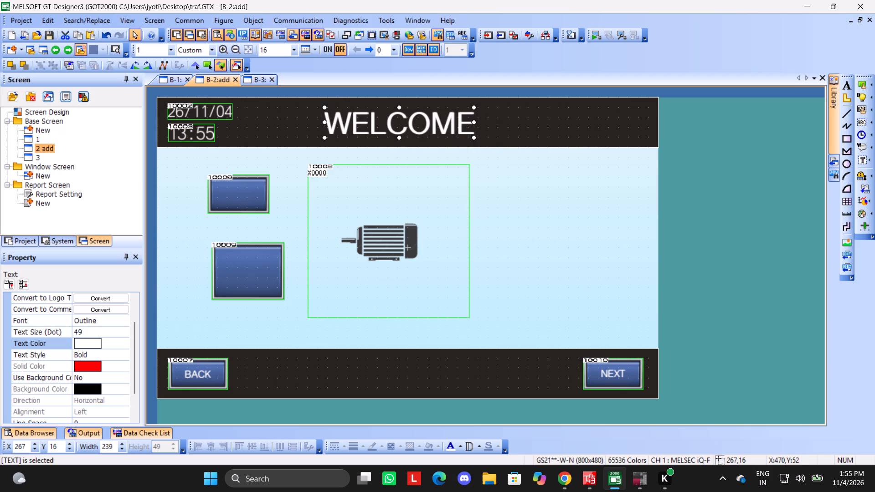
# Move the WELCOME title in the header of base screen 2 slightly right to about X 282, Y 16.
pyautogui.click(542, 207)
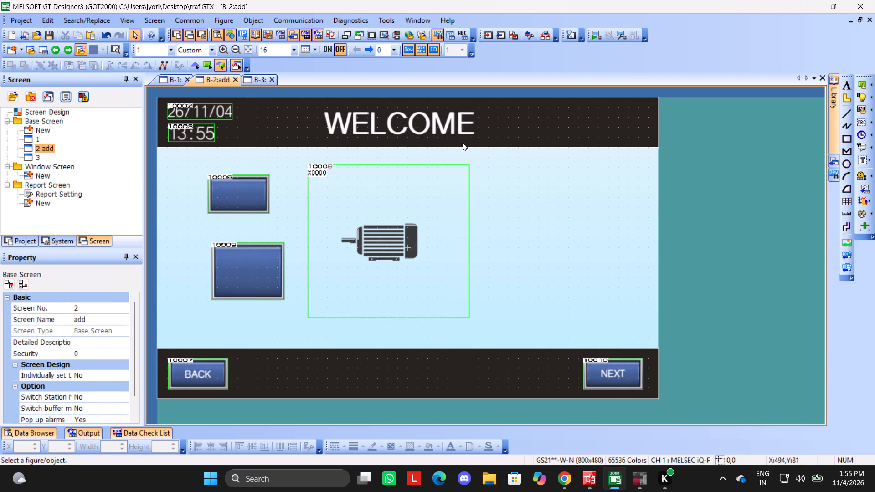
pyautogui.click(448, 132)
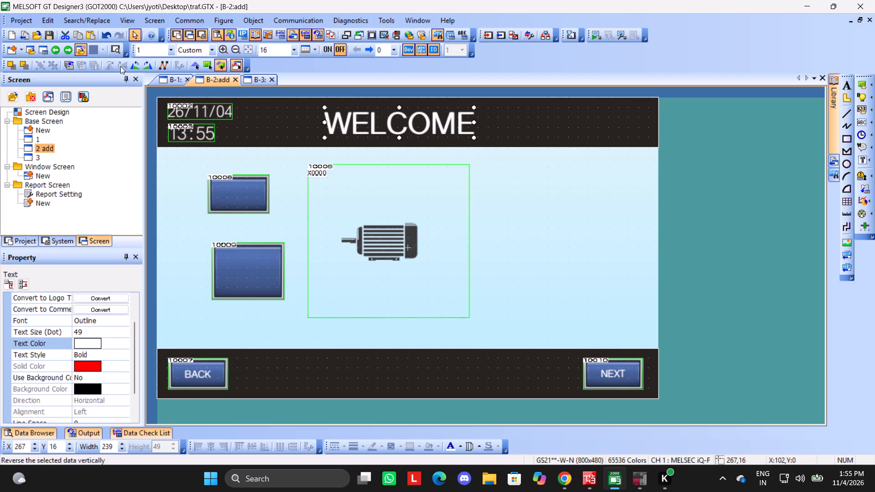
pyautogui.click(428, 120)
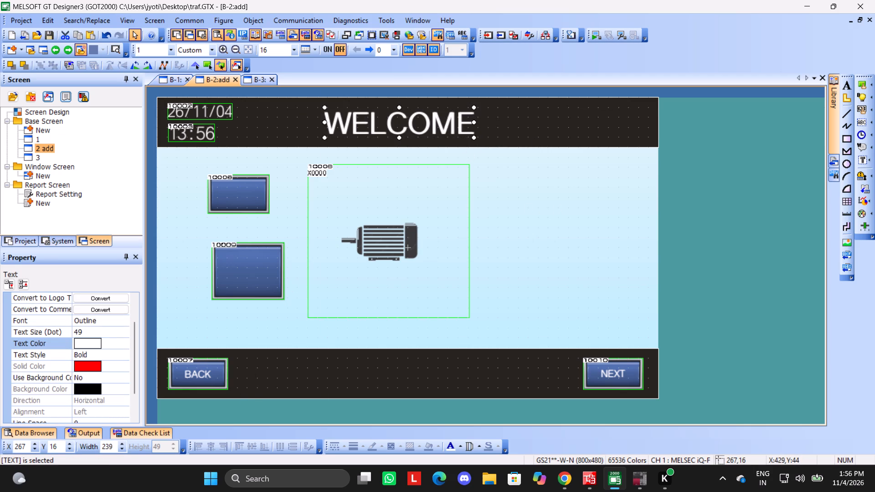
pyautogui.moveTo(426, 124); pyautogui.dragTo(435, 124)
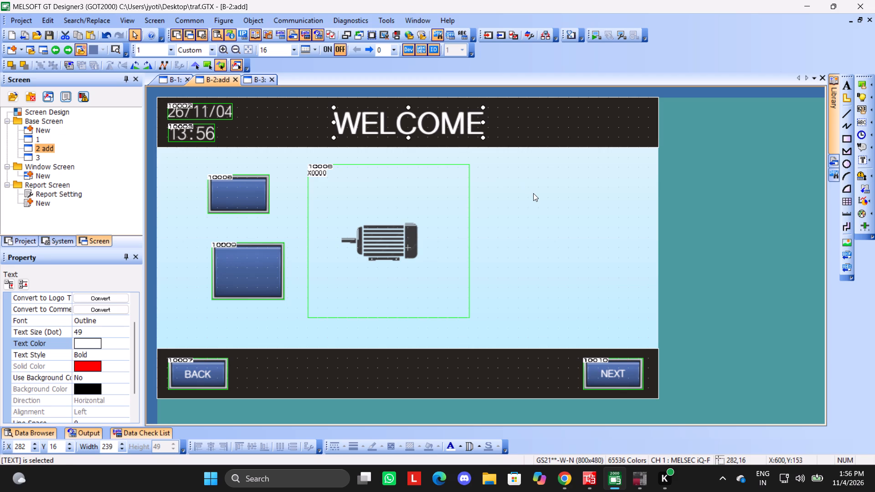
pyautogui.click(534, 201)
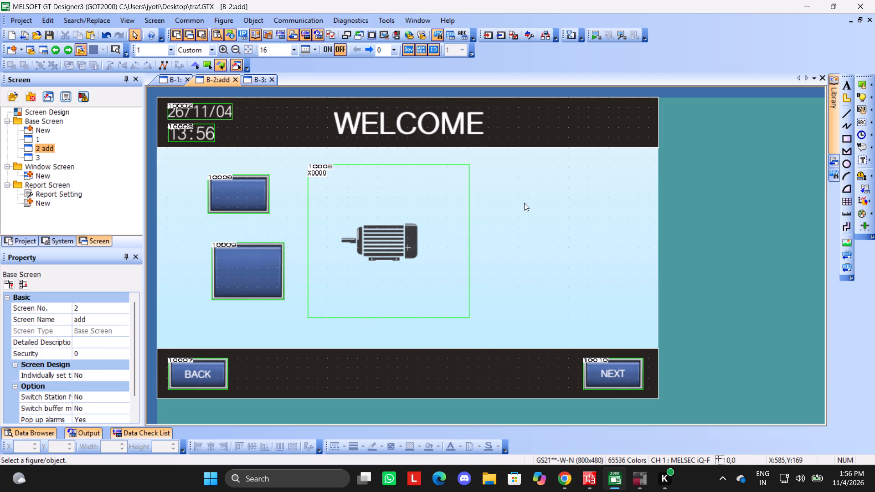
# Shrink the lower blank switch on base screen 2 to about 91 by 73 and place it at about X 87, Y 218.
pyautogui.click(281, 259)
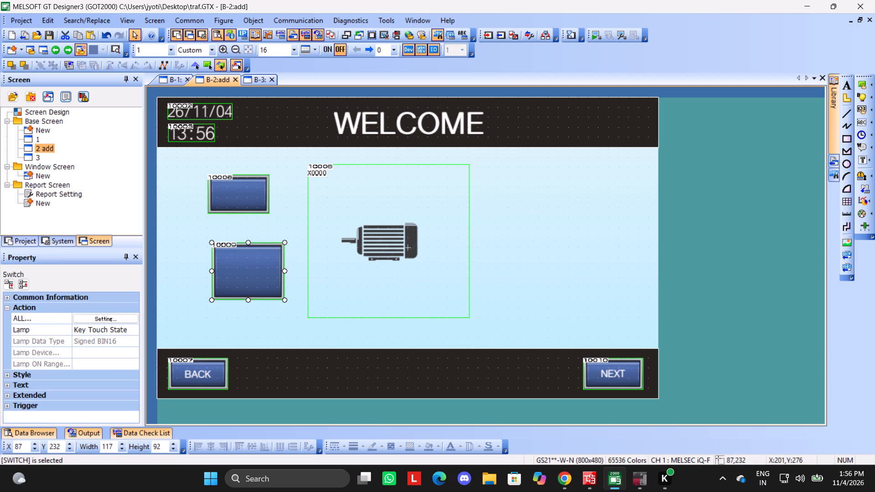
pyautogui.click(283, 270)
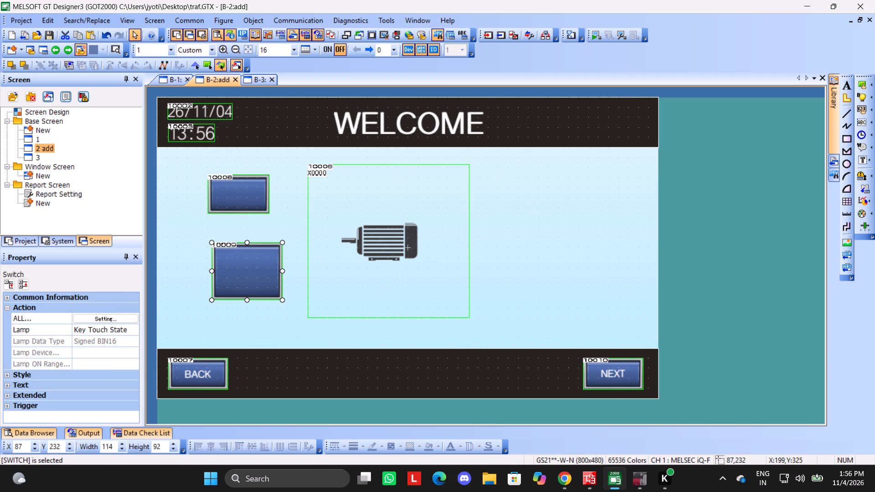
pyautogui.moveTo(282, 300); pyautogui.dragTo(268, 287)
pyautogui.click(243, 267)
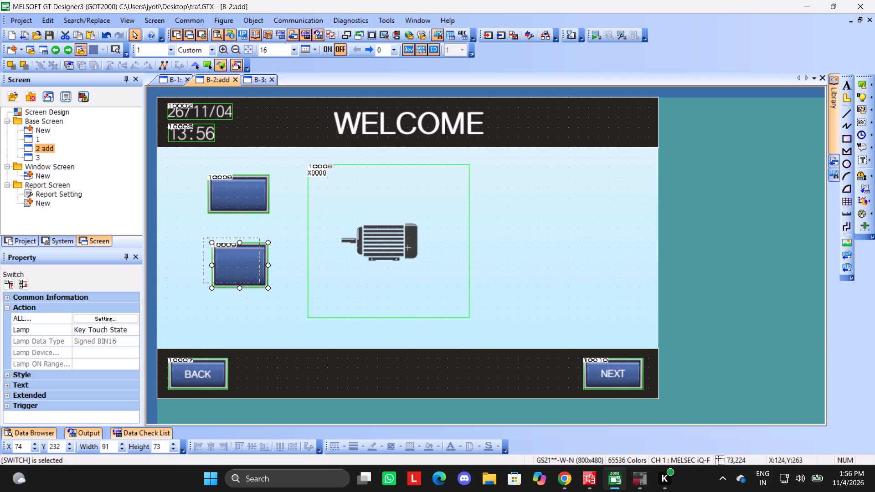
pyautogui.click(273, 236)
pyautogui.moveTo(242, 261); pyautogui.dragTo(249, 251)
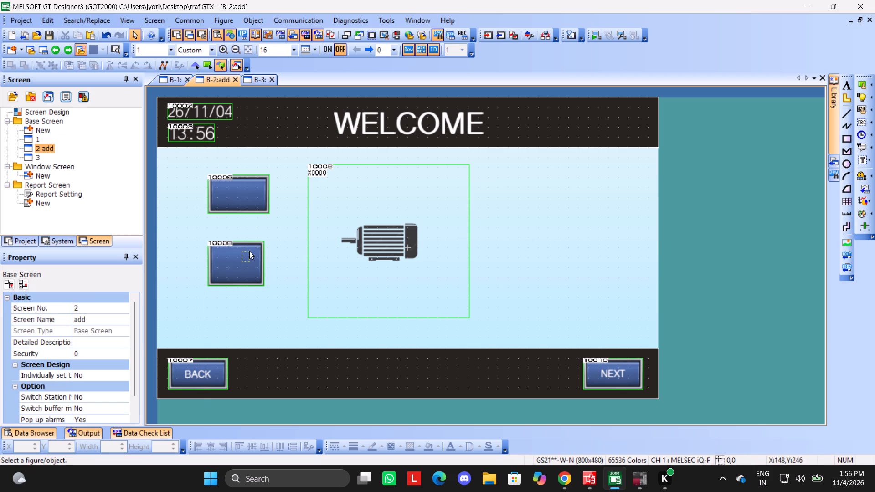
pyautogui.moveTo(249, 251); pyautogui.dragTo(252, 251)
pyautogui.click(244, 257)
pyautogui.moveTo(242, 263); pyautogui.dragTo(245, 256)
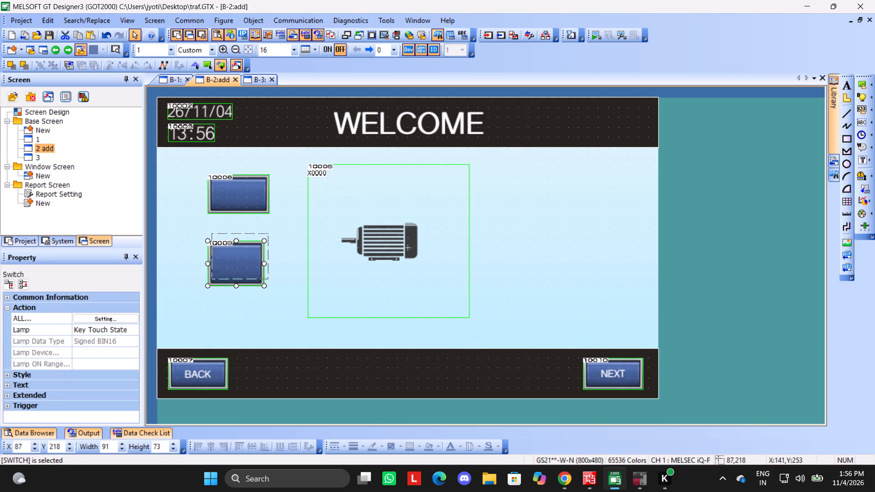
pyautogui.moveTo(245, 256); pyautogui.dragTo(245, 255)
pyautogui.click(293, 254)
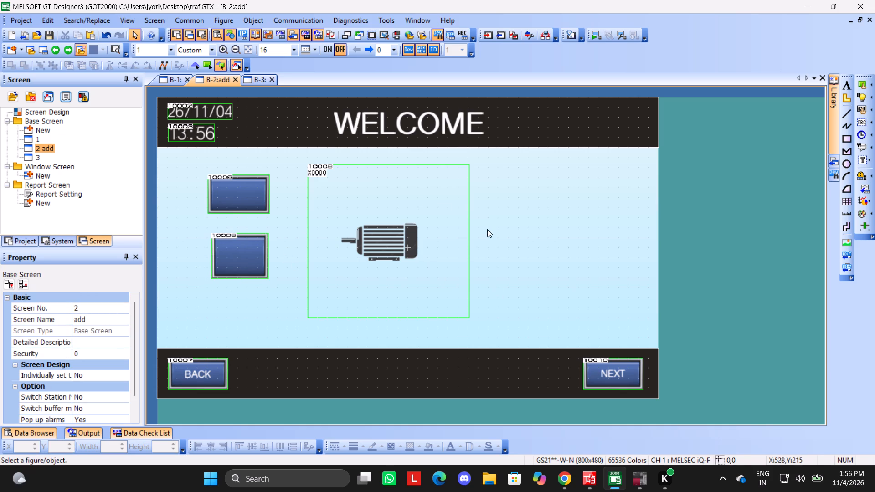
# Shrink the motor group on base screen 2 to about 242 by 218.
pyautogui.click(455, 170)
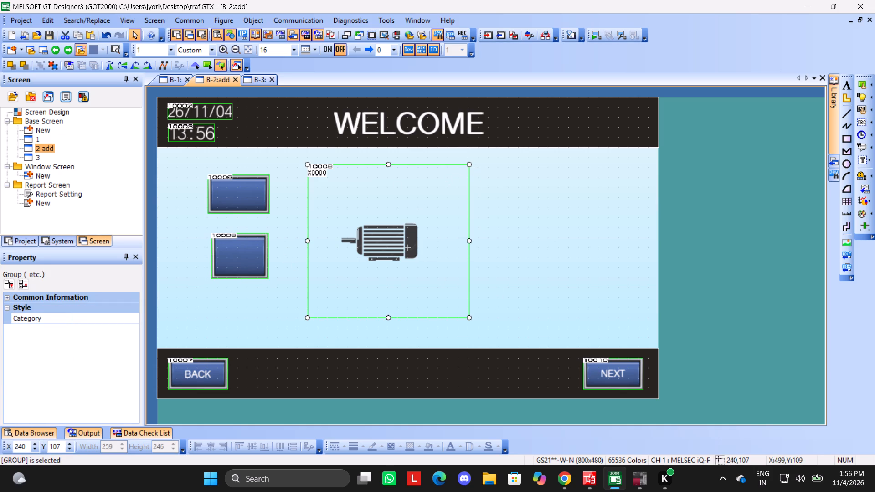
pyautogui.moveTo(469, 165); pyautogui.dragTo(458, 182)
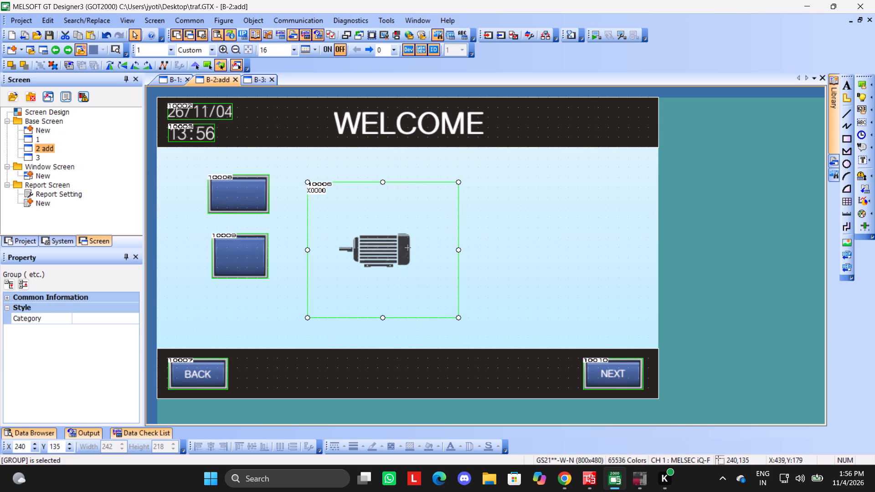
pyautogui.click(432, 209)
pyautogui.moveTo(460, 184); pyautogui.dragTo(468, 171)
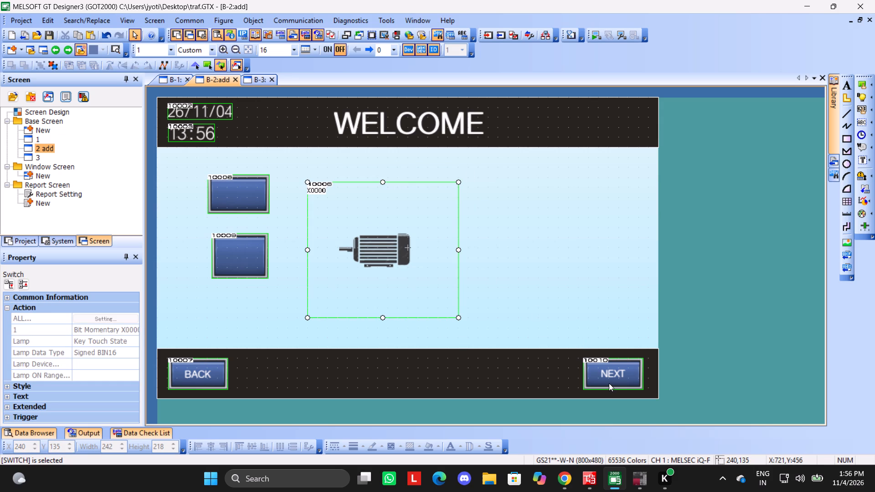
# Check the screen switching action in the settings of the NEXT switch on base screen 2.
pyautogui.doubleClick(608, 372)
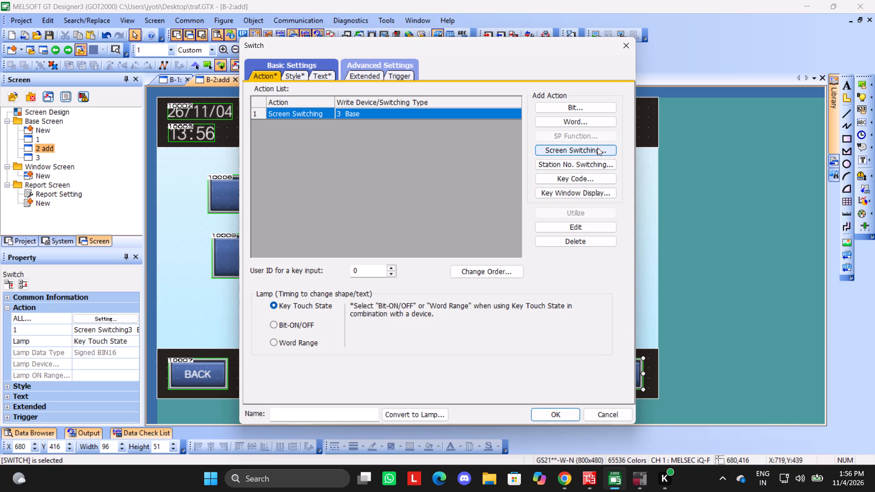
pyautogui.click(575, 420)
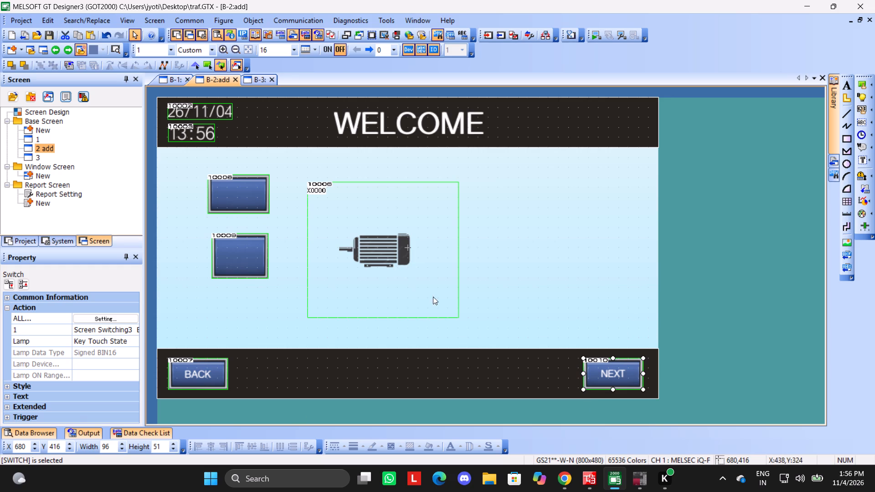
pyautogui.scroll(-4, 437, 291)
# Set the background color of the header rectangle on base screen 3 to black (color 0).
pyautogui.click(264, 75)
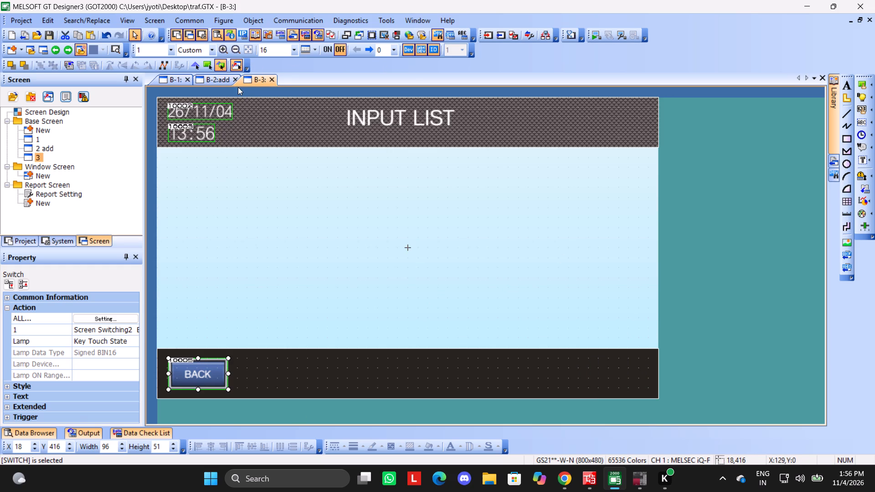
pyautogui.click(220, 81)
pyautogui.click(257, 80)
pyautogui.click(310, 131)
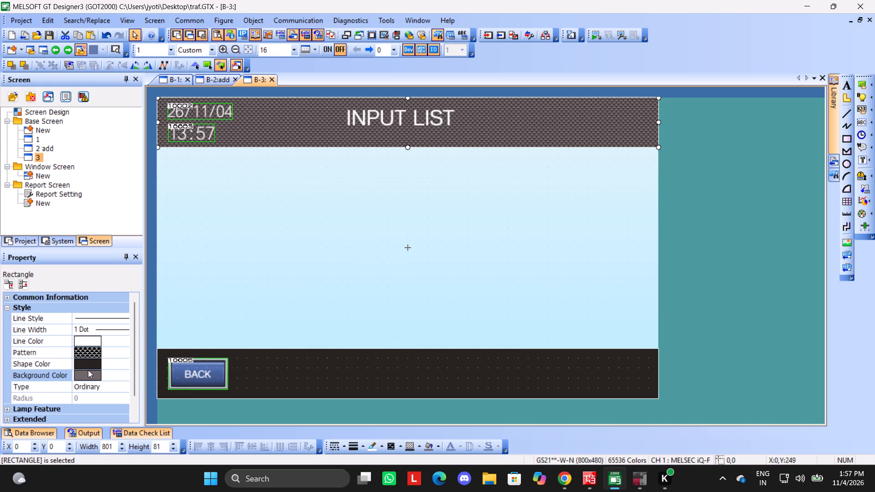
pyautogui.click(89, 373)
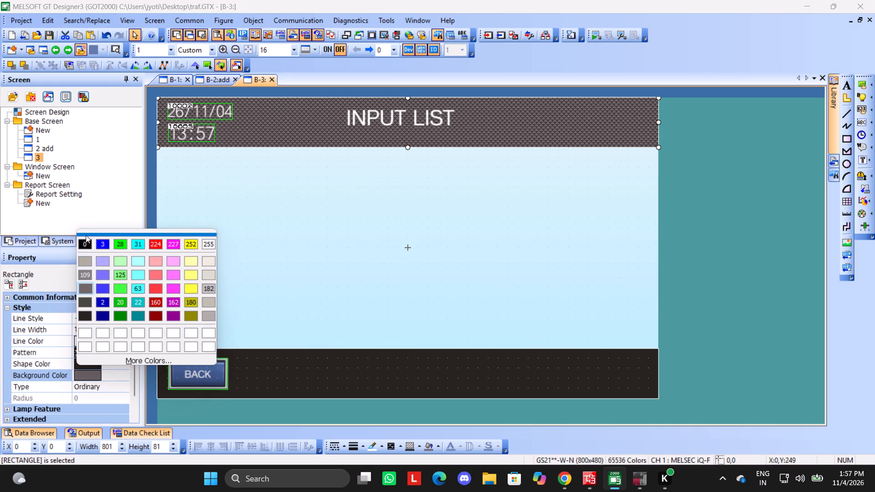
pyautogui.click(86, 240)
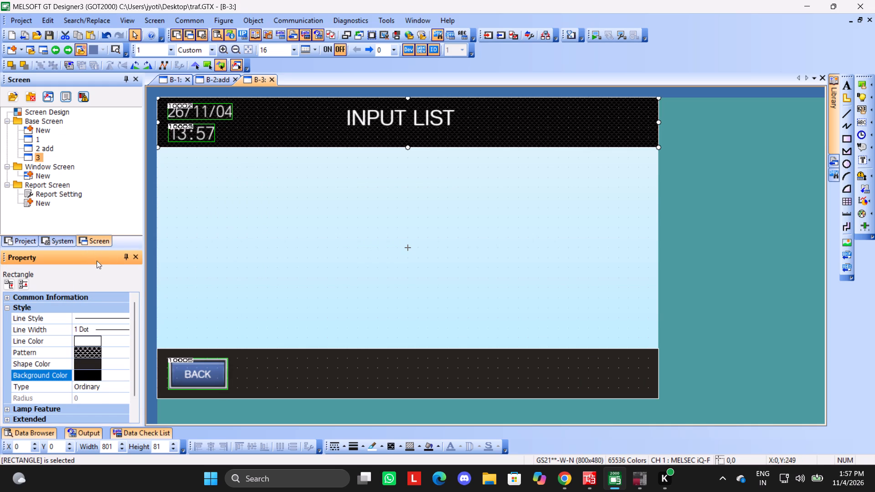
pyautogui.click(257, 228)
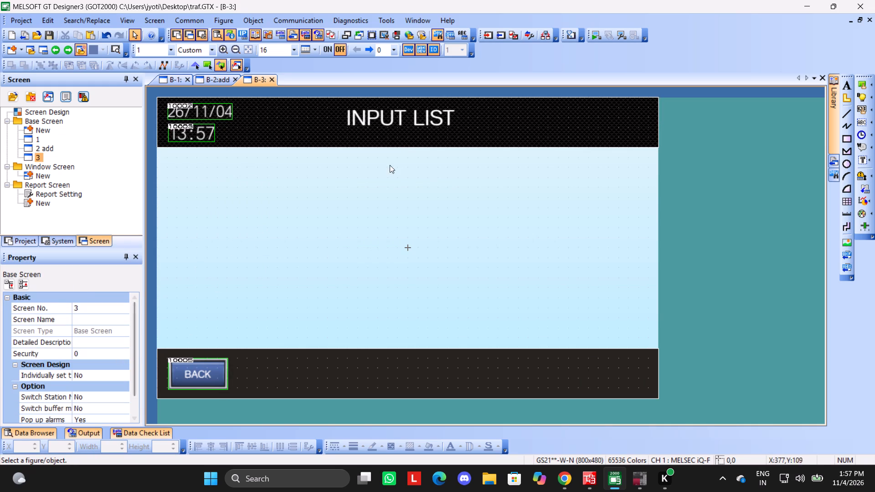
pyautogui.click(382, 138)
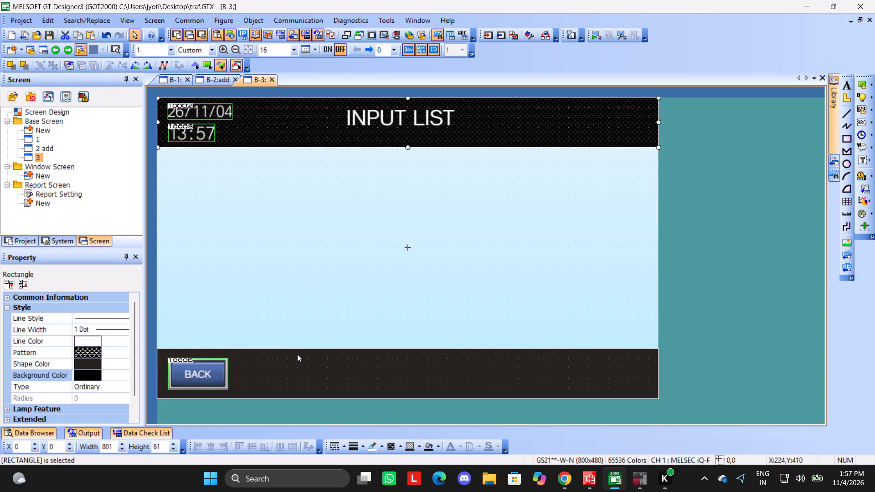
# Set both the background color and the shape color of the footer rectangle on base screen 3 to black (color 0).
pyautogui.click(298, 354)
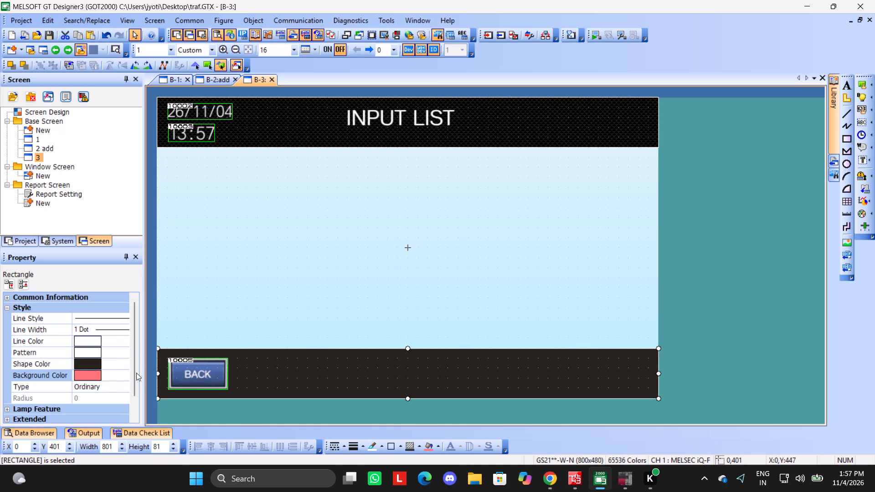
pyautogui.click(319, 365)
pyautogui.click(84, 378)
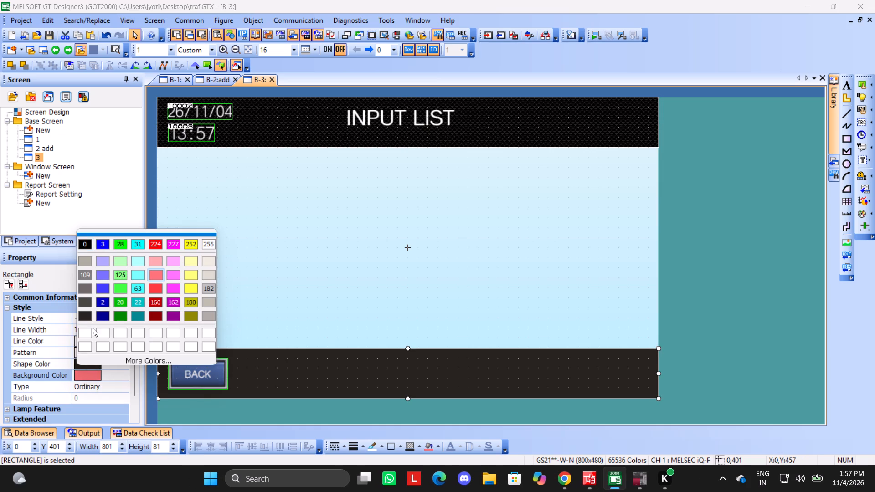
pyautogui.click(88, 240)
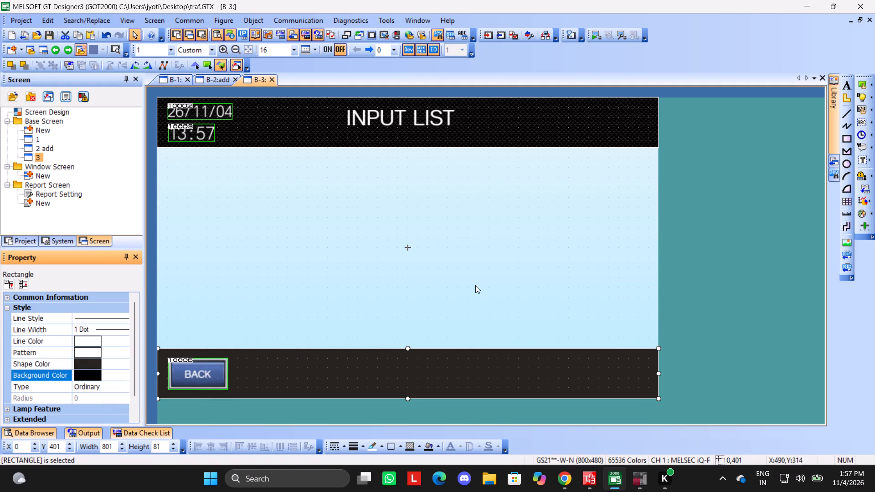
pyautogui.click(478, 284)
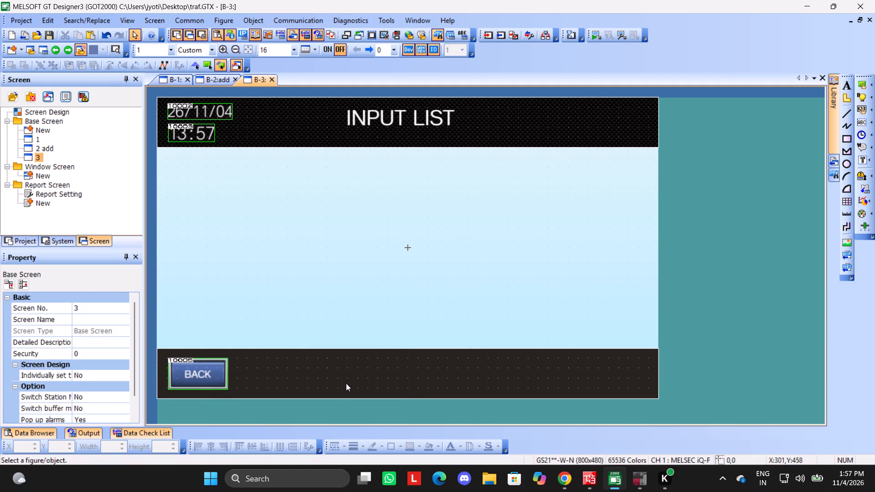
pyautogui.click(349, 372)
pyautogui.click(95, 364)
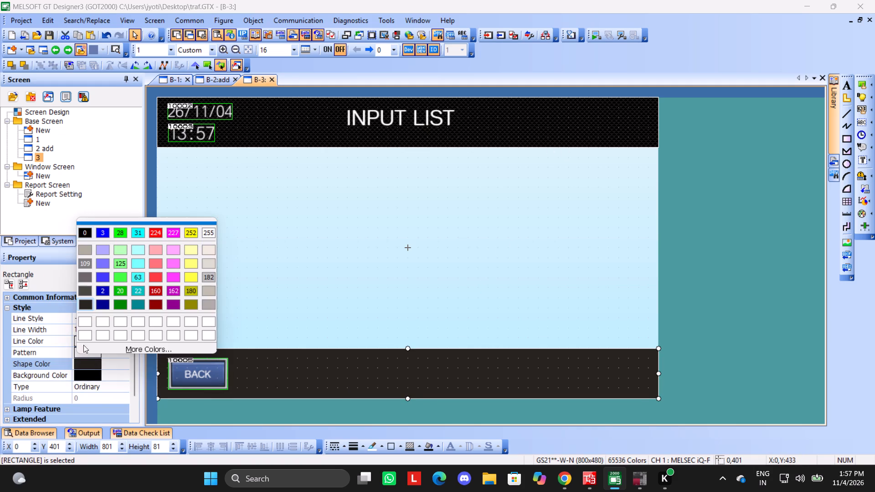
pyautogui.click(88, 231)
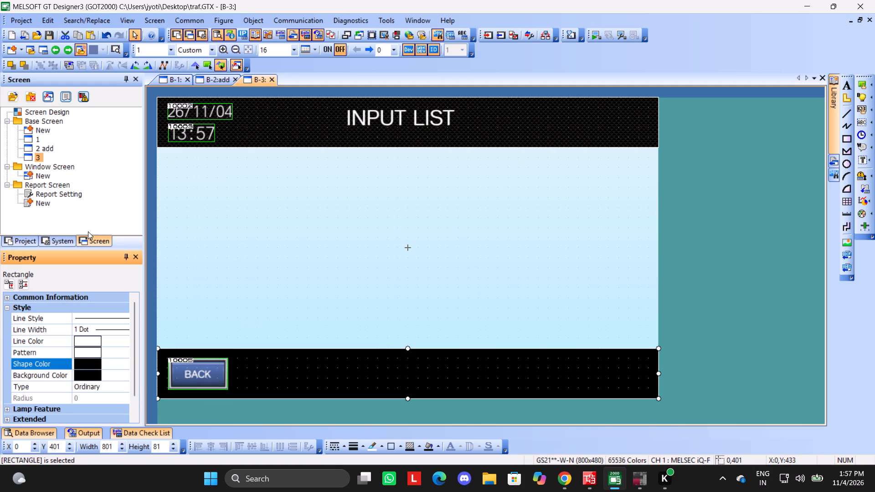
pyautogui.click(454, 271)
# Inspect the fill patterns of the footer and header rectangles on base screen 3, and the header's shape color choices.
pyautogui.click(417, 355)
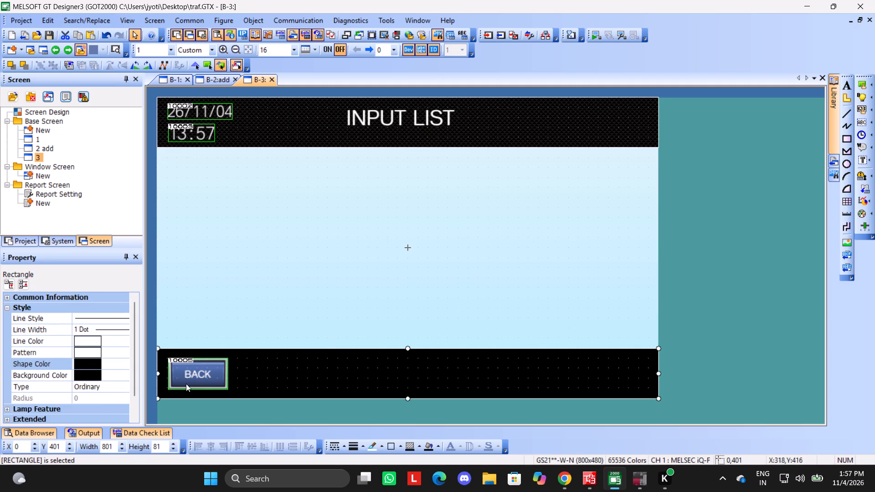
pyautogui.click(82, 349)
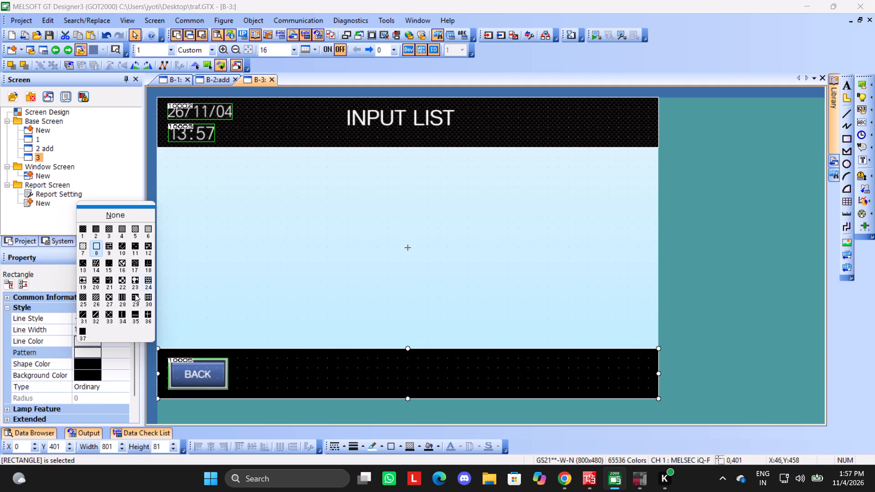
pyautogui.click(262, 267)
pyautogui.click(325, 136)
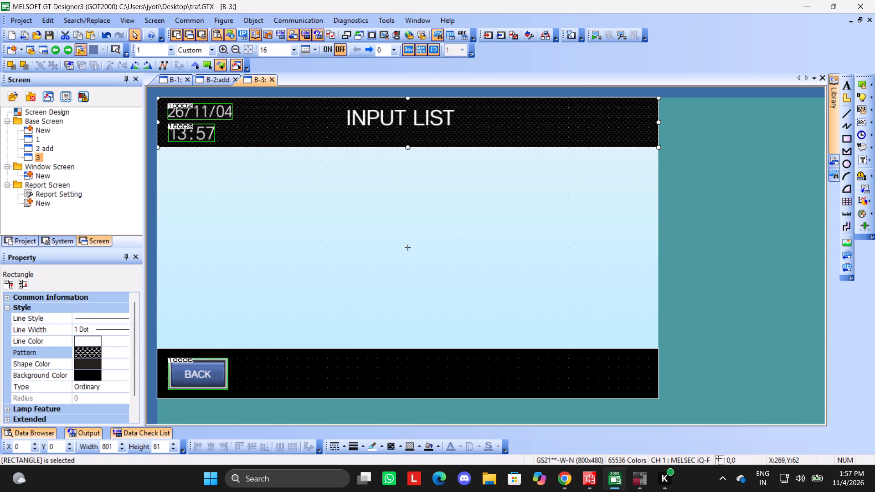
pyautogui.click(98, 352)
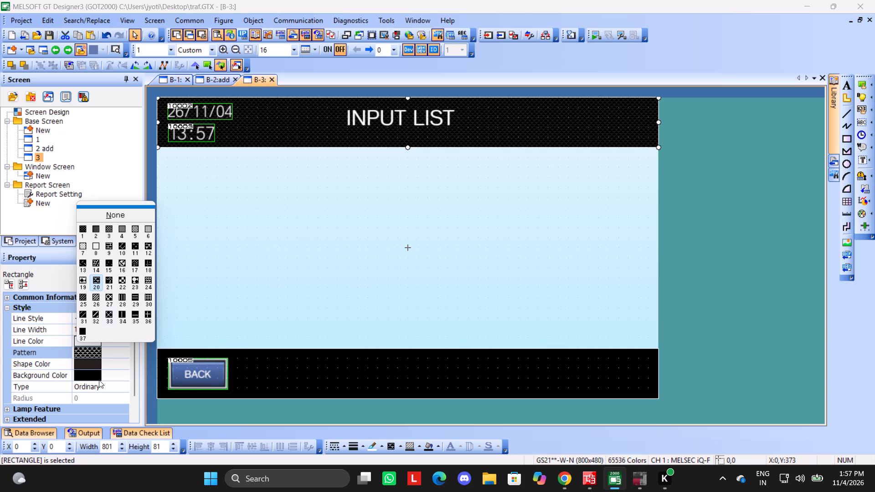
pyautogui.click(95, 353)
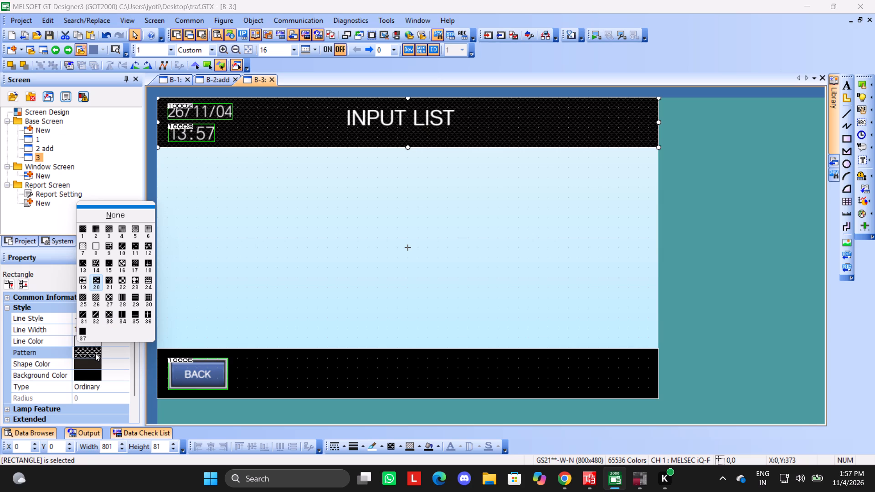
pyautogui.click(95, 360)
pyautogui.click(95, 360)
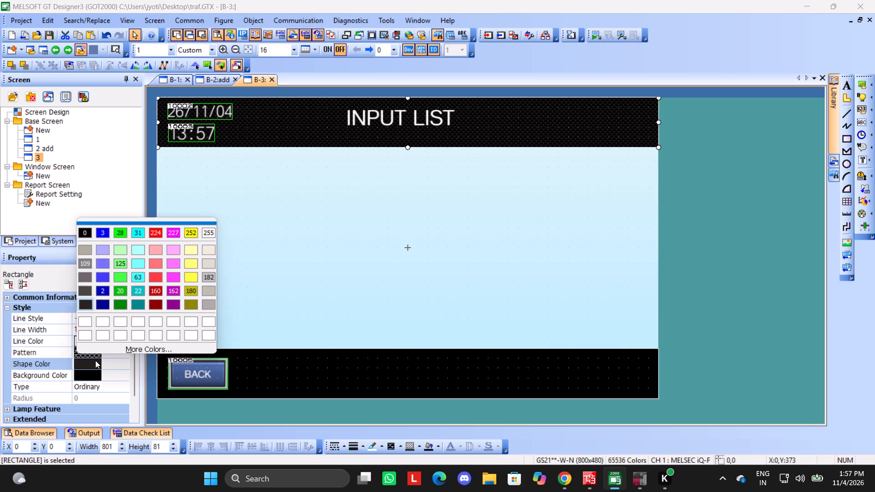
pyautogui.click(299, 382)
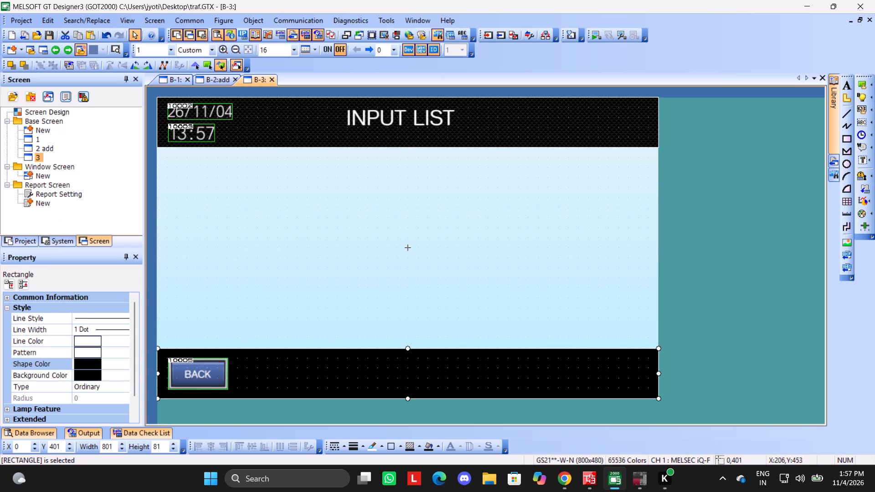
# Give the footer rectangle on base screen 3 fill pattern 20 with a dark gray shape color.
pyautogui.click(98, 351)
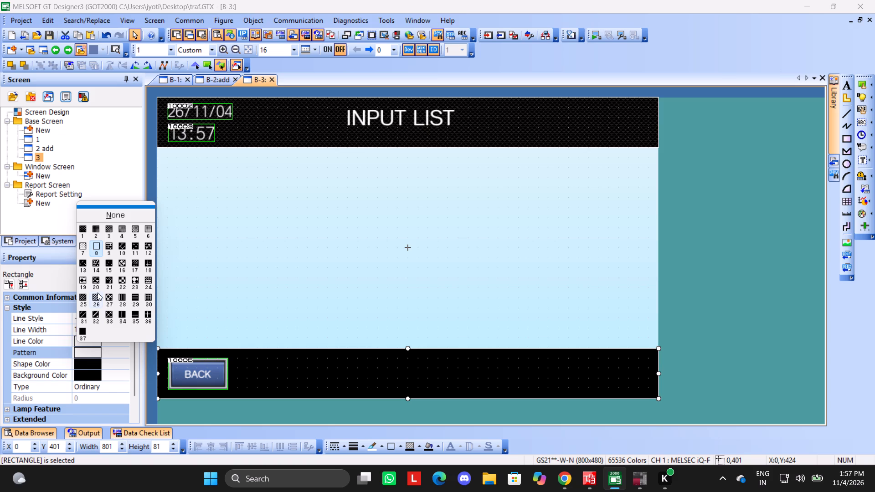
pyautogui.click(96, 283)
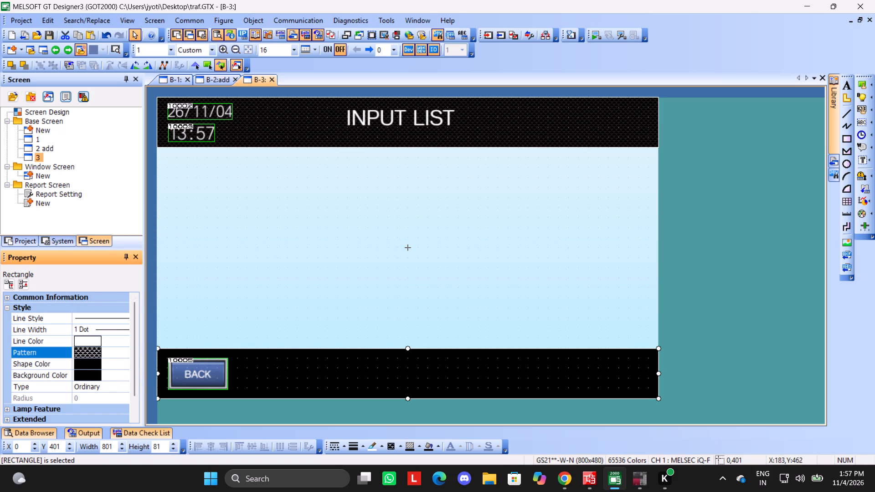
pyautogui.click(85, 360)
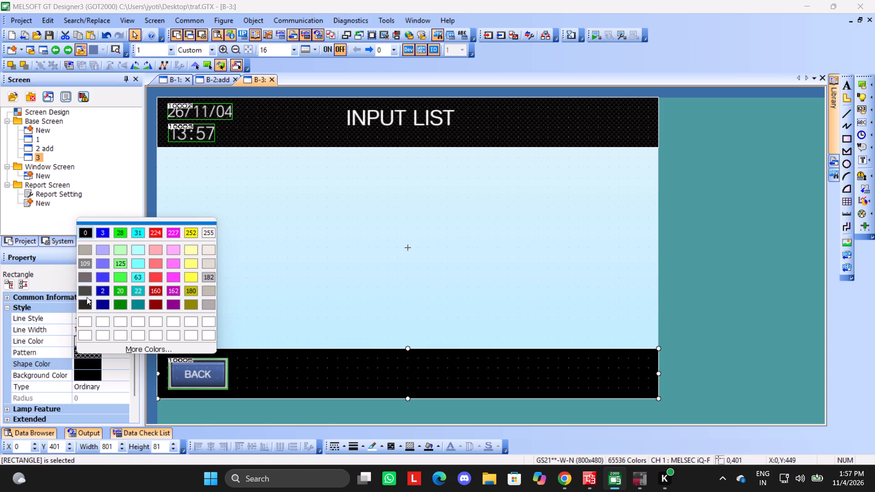
pyautogui.click(86, 302)
pyautogui.click(361, 307)
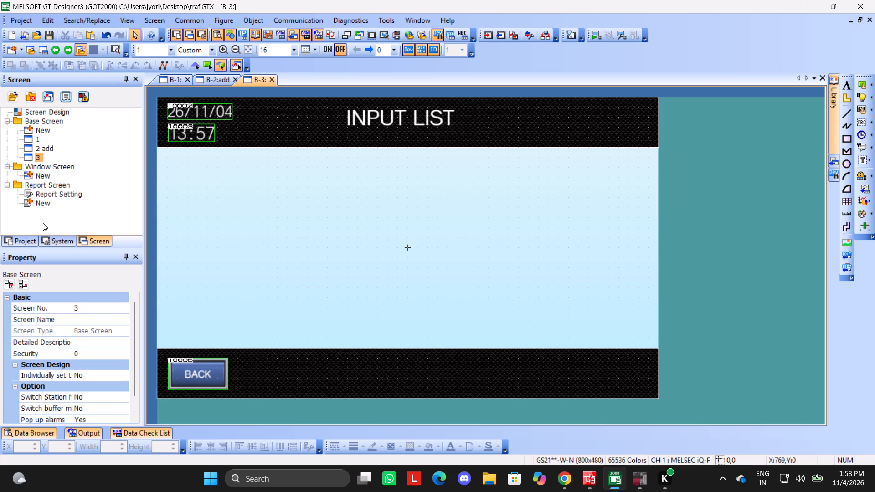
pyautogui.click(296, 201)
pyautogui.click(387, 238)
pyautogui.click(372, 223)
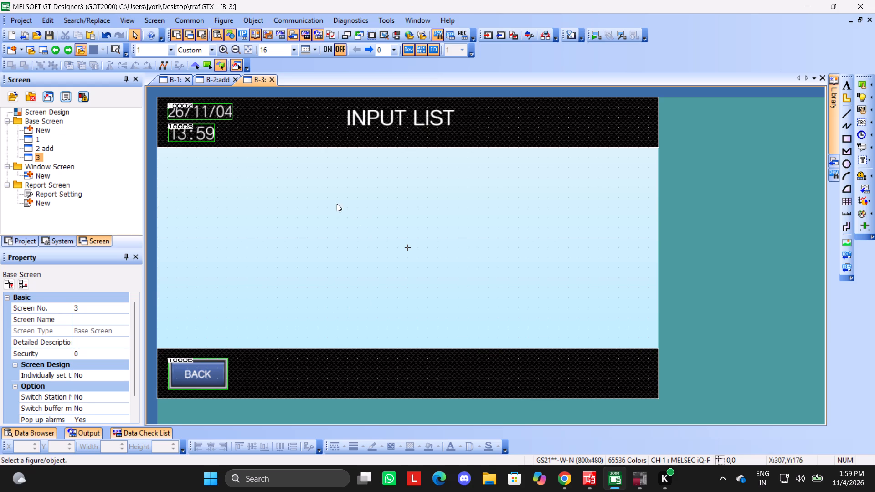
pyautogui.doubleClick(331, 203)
# Switch to GX Works3 and review the monitored ProgPou ladder, from the Set & Reset rungs down to the D100/D102 comparisons.
pyautogui.click(592, 483)
pyautogui.scroll(4, 288, 251)
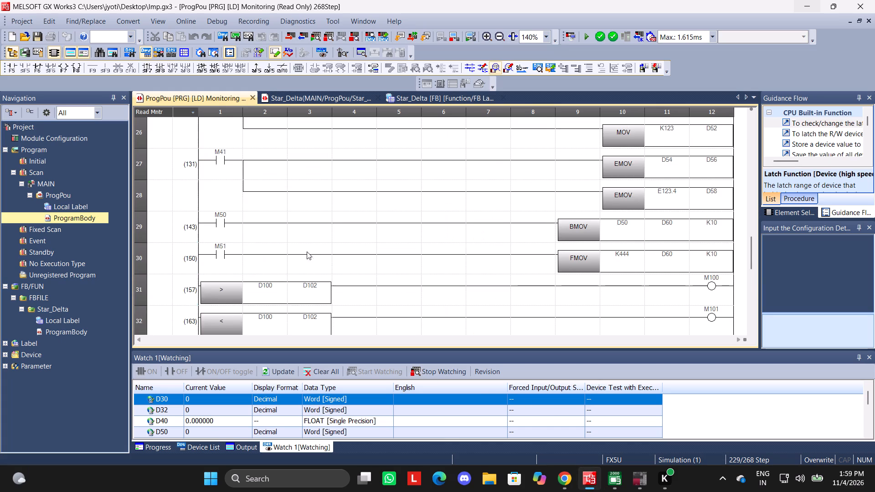
pyautogui.scroll(3, 325, 260)
pyautogui.scroll(9, 549, 245)
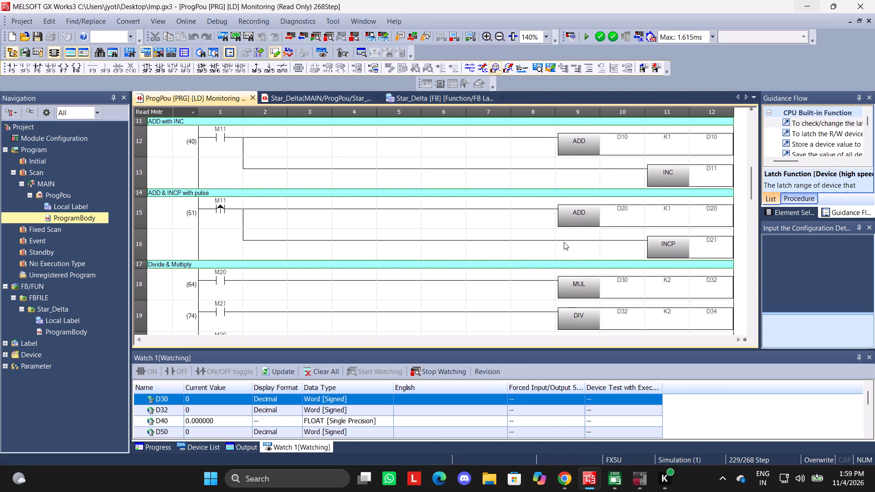
pyautogui.scroll(6, 579, 200)
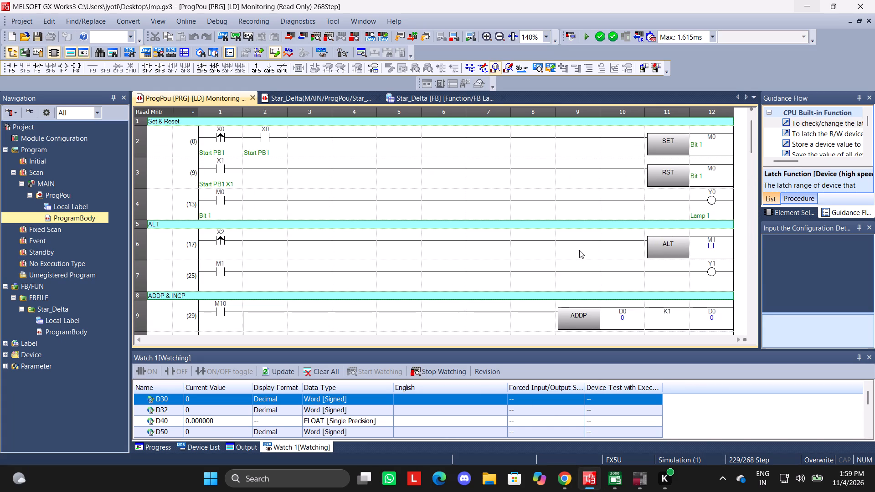
pyautogui.scroll(3, 584, 254)
pyautogui.scroll(-2, 588, 259)
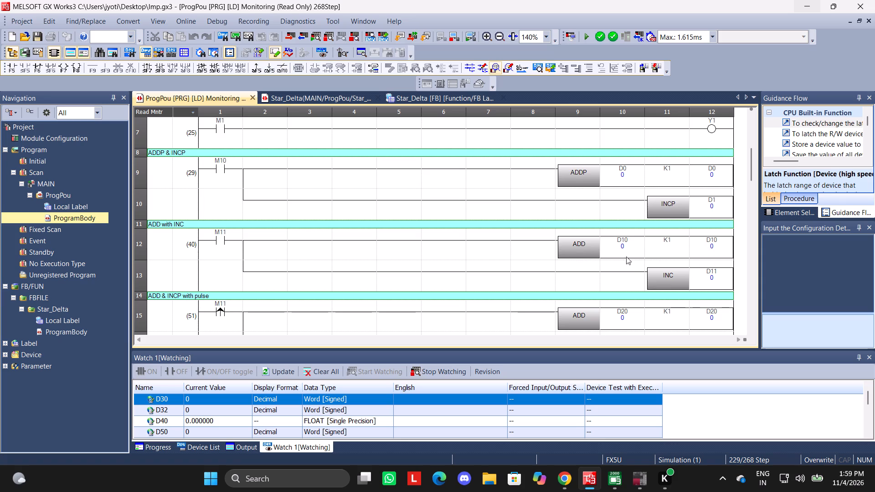
pyautogui.scroll(-17, 676, 245)
pyautogui.scroll(-7, 678, 245)
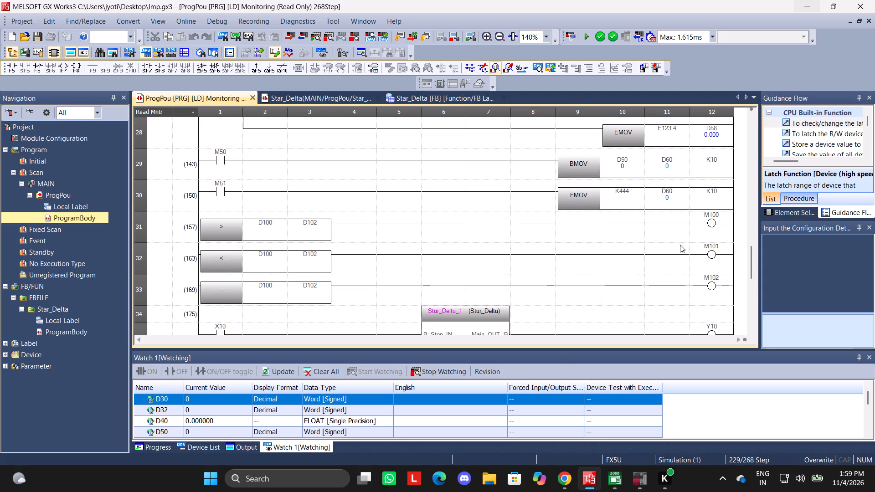
pyautogui.scroll(-8, 680, 245)
pyautogui.scroll(5, 681, 245)
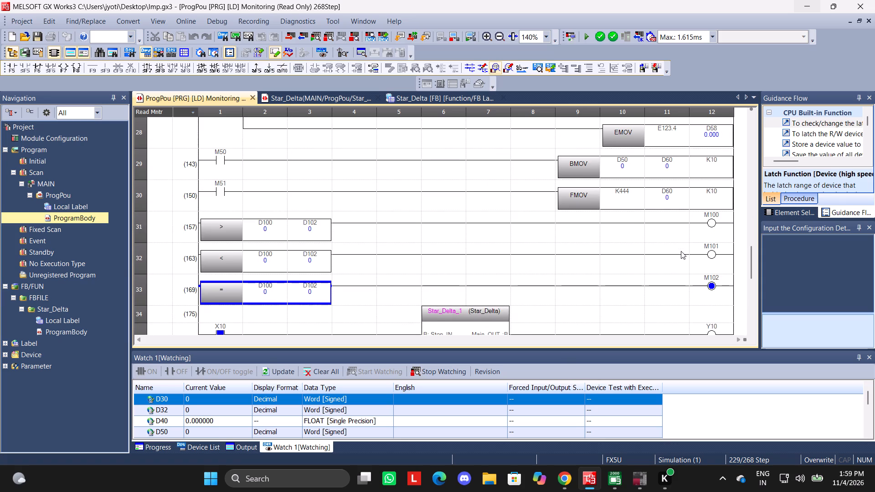
pyautogui.scroll(15, 681, 251)
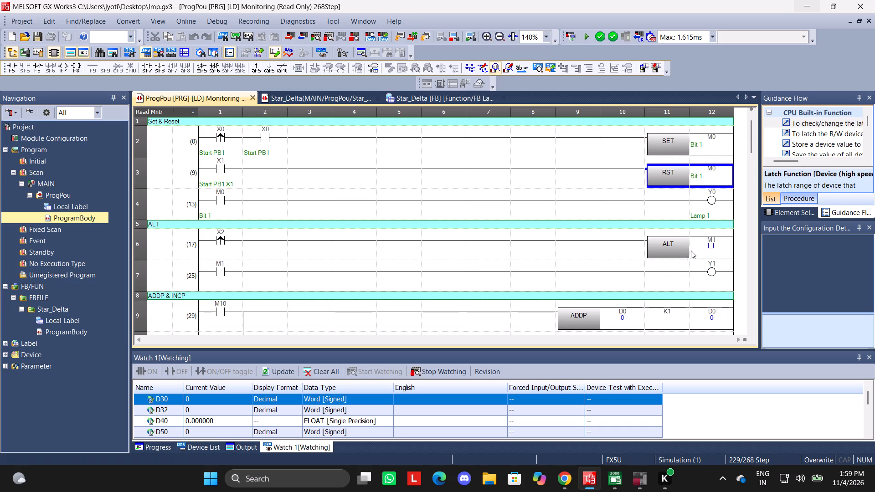
pyautogui.scroll(4, 691, 251)
# Examine the Star_Delta function block's monitored ladder and its local label definitions alongside ProgPou.
pyautogui.click(452, 93)
pyautogui.click(331, 95)
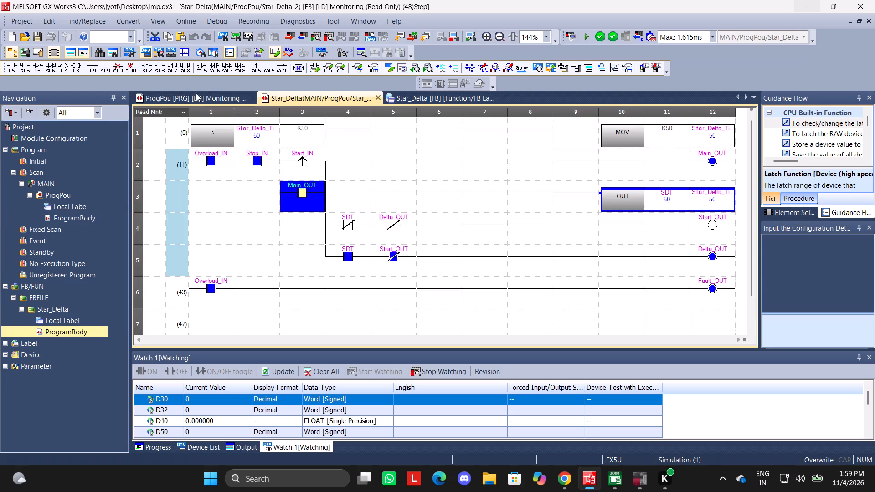
pyautogui.click(196, 93)
pyautogui.click(306, 101)
pyautogui.click(430, 96)
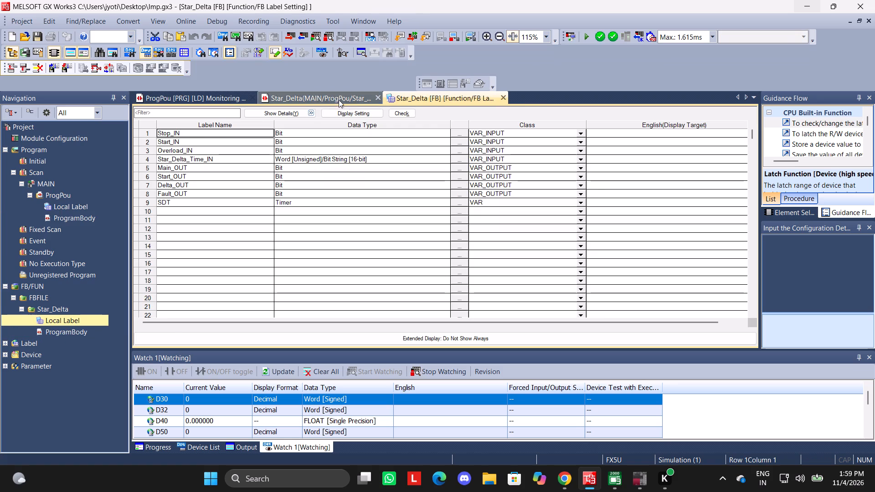
pyautogui.click(335, 100)
pyautogui.click(429, 102)
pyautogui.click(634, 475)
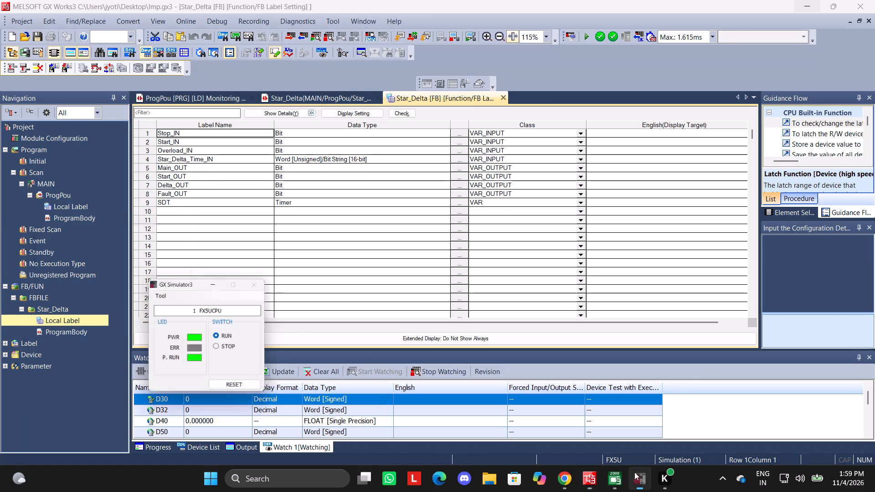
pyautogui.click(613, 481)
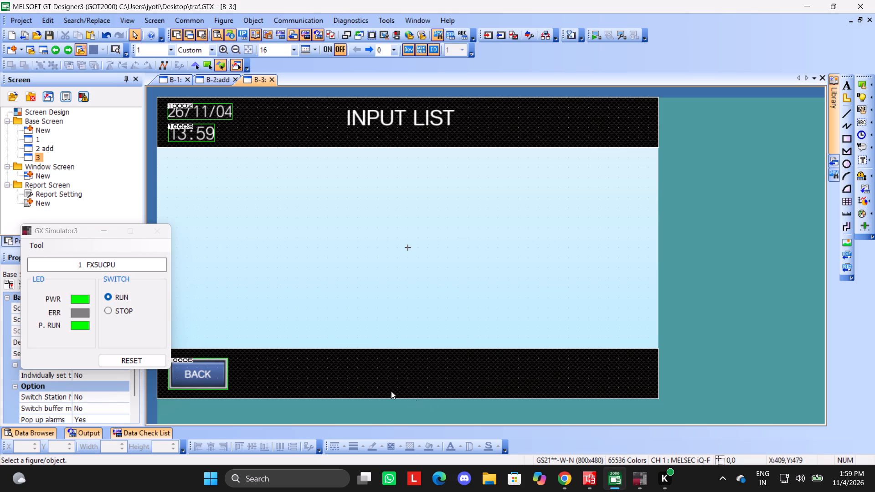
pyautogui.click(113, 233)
# Close GX Works3 with the Imp.gx3 project.
pyautogui.click(591, 481)
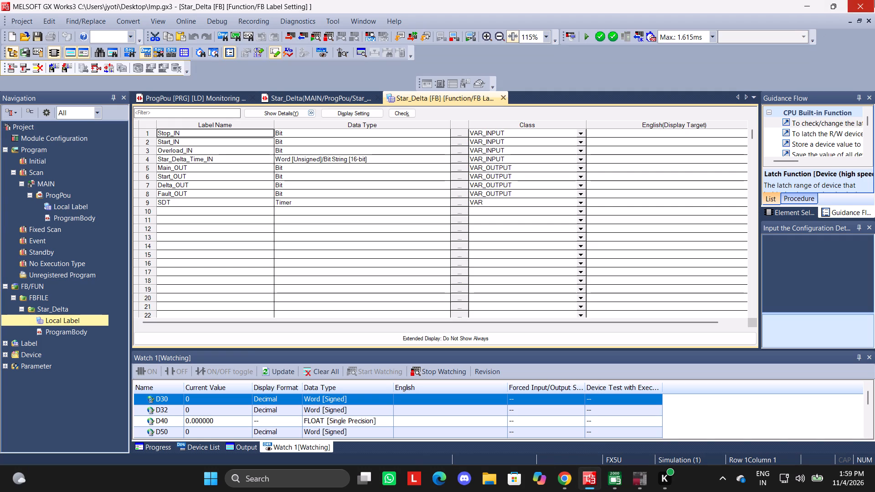
pyautogui.click(874, 0)
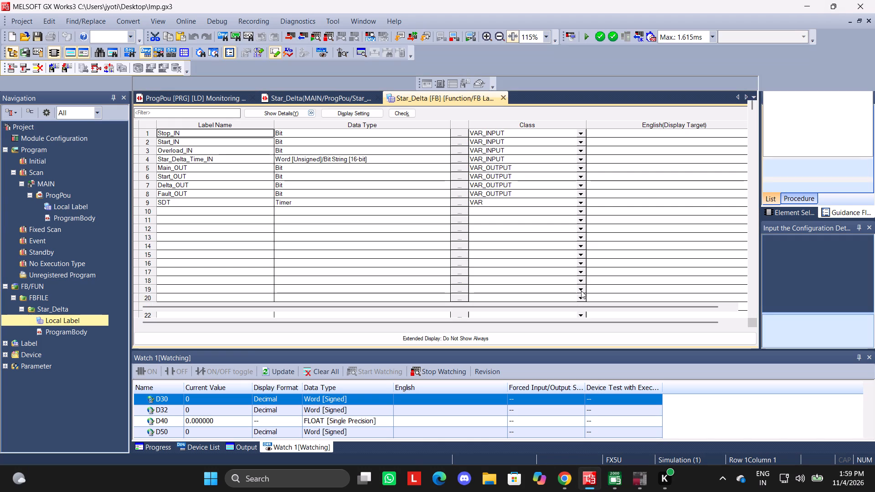